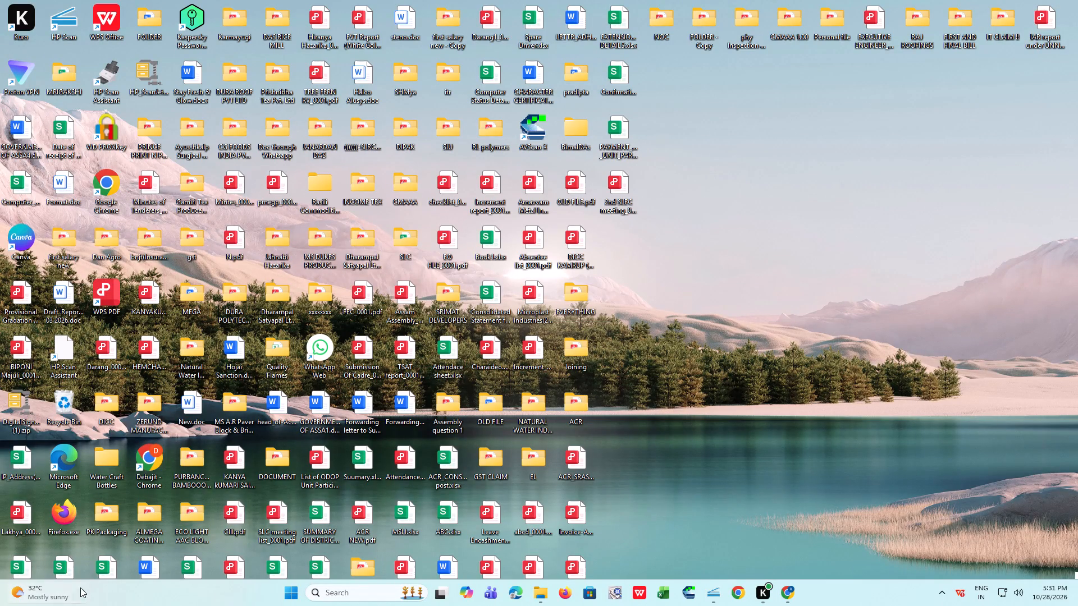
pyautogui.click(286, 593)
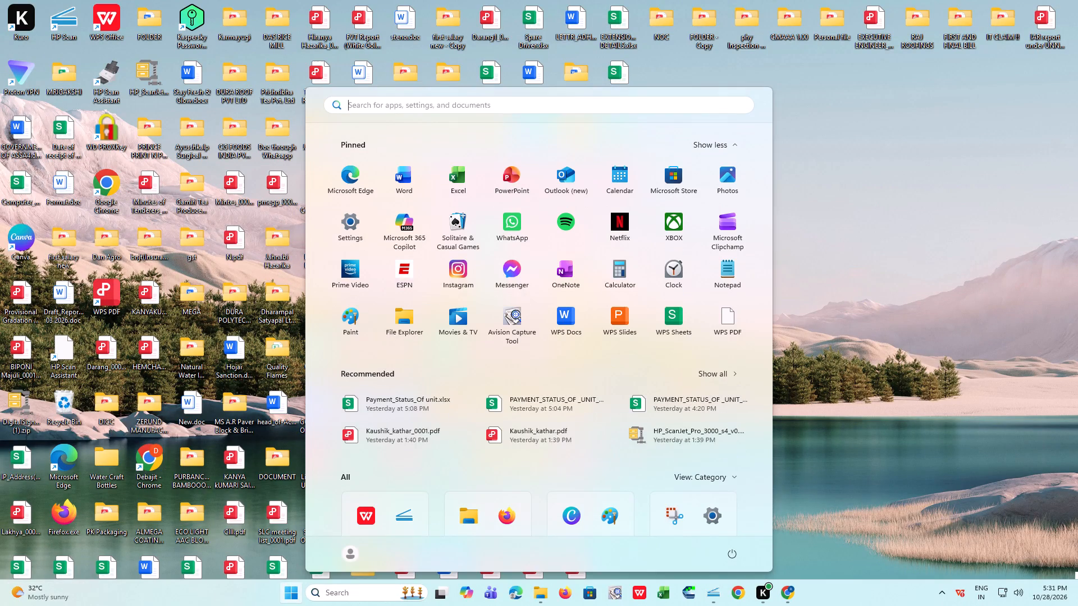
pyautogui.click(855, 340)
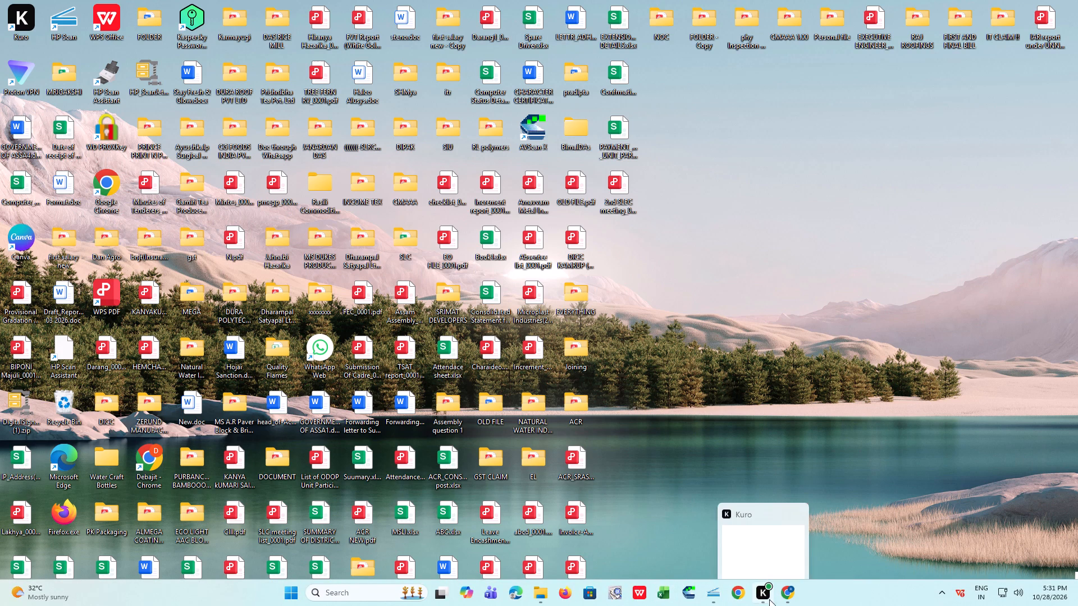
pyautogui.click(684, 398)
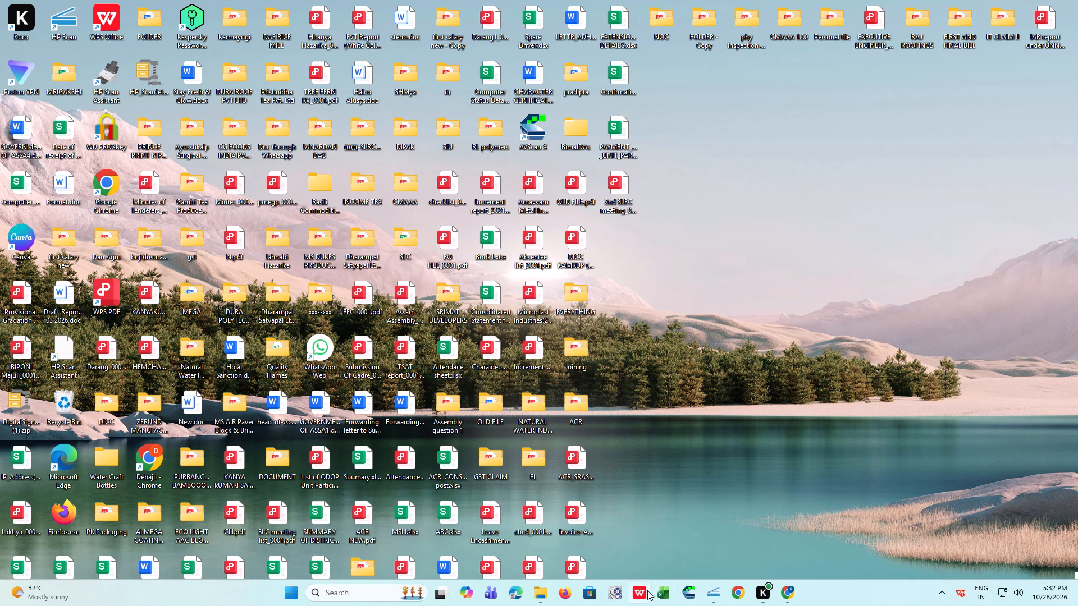
# Launch WPS Office and open the recent PAYMENT_STATUS_OF _UNIT workbook.
pyautogui.click(641, 591)
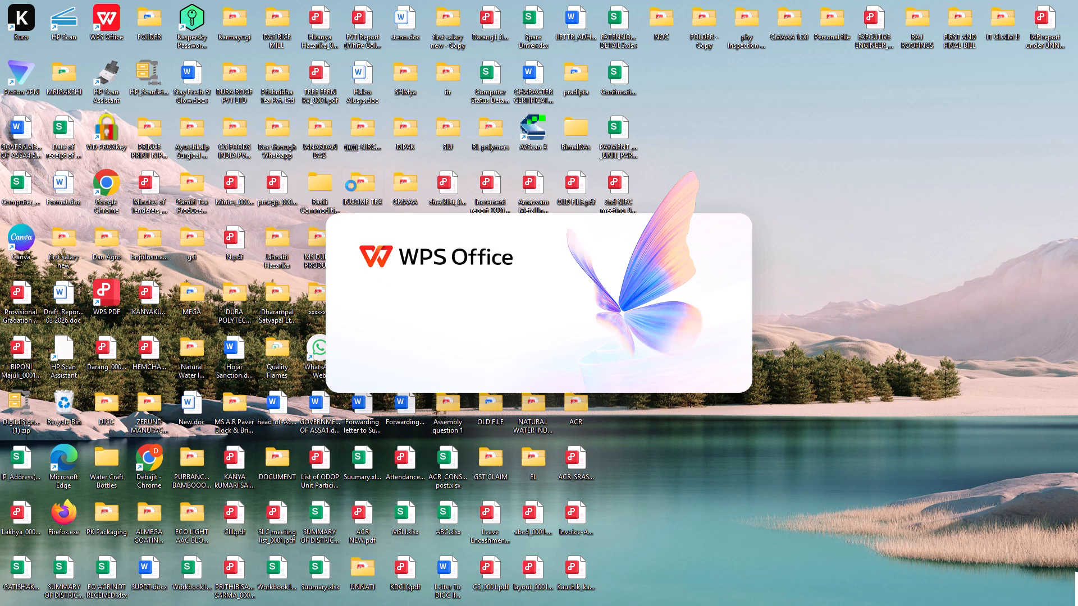
pyautogui.click(276, 181)
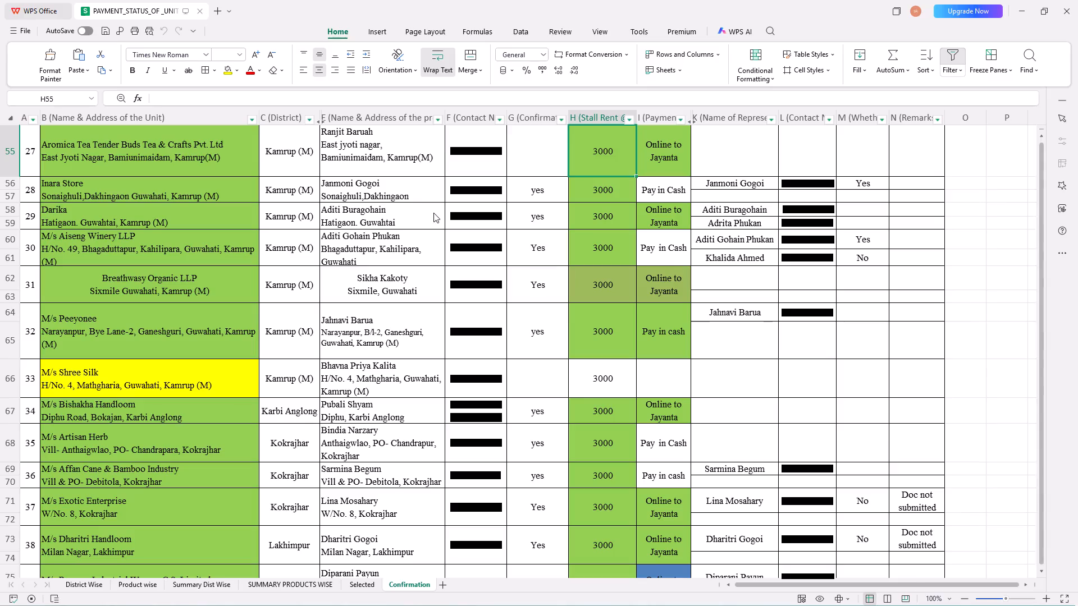
# Look through the Confirmation sheet's list of selected MSME units, examining their confirmation, stall rent, payment status and representative entries.
pyautogui.scroll(-4, 433, 276)
pyautogui.scroll(-14, 419, 323)
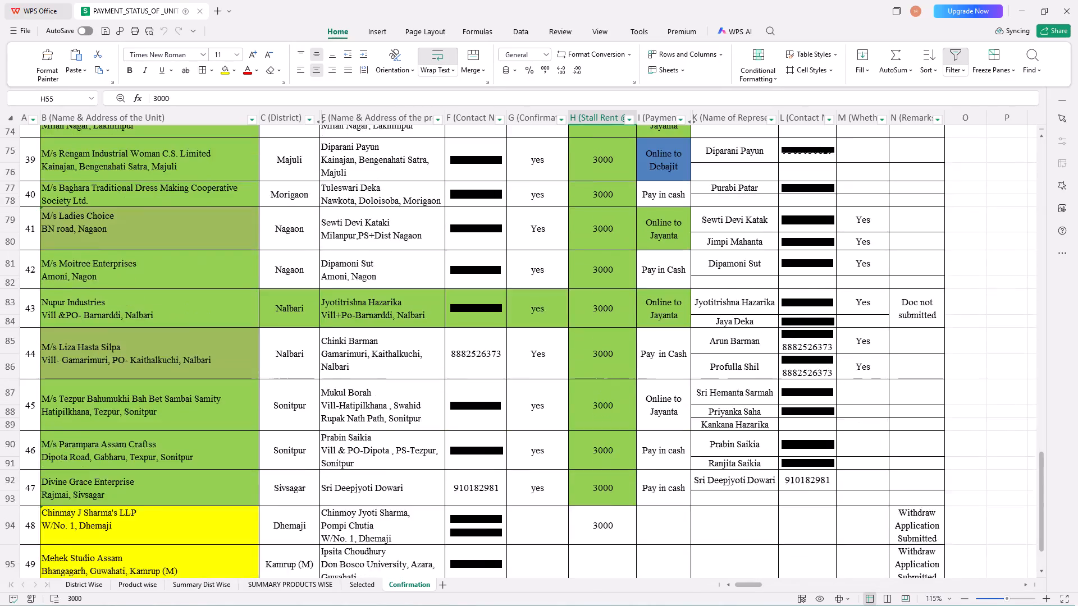
pyautogui.scroll(-5, 85, 388)
pyautogui.scroll(15, 104, 382)
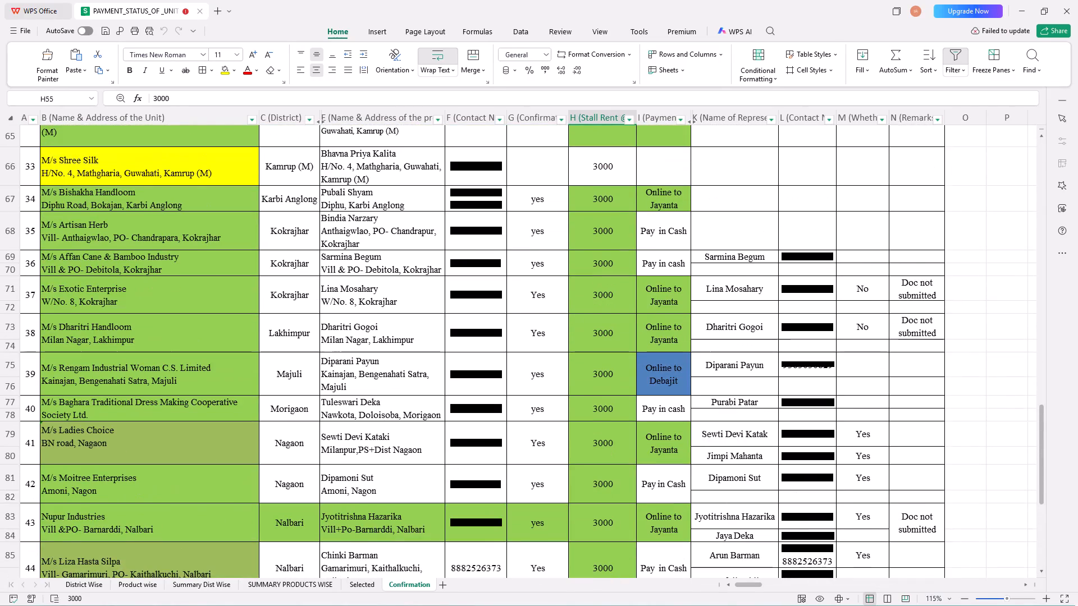
pyautogui.scroll(9, 109, 379)
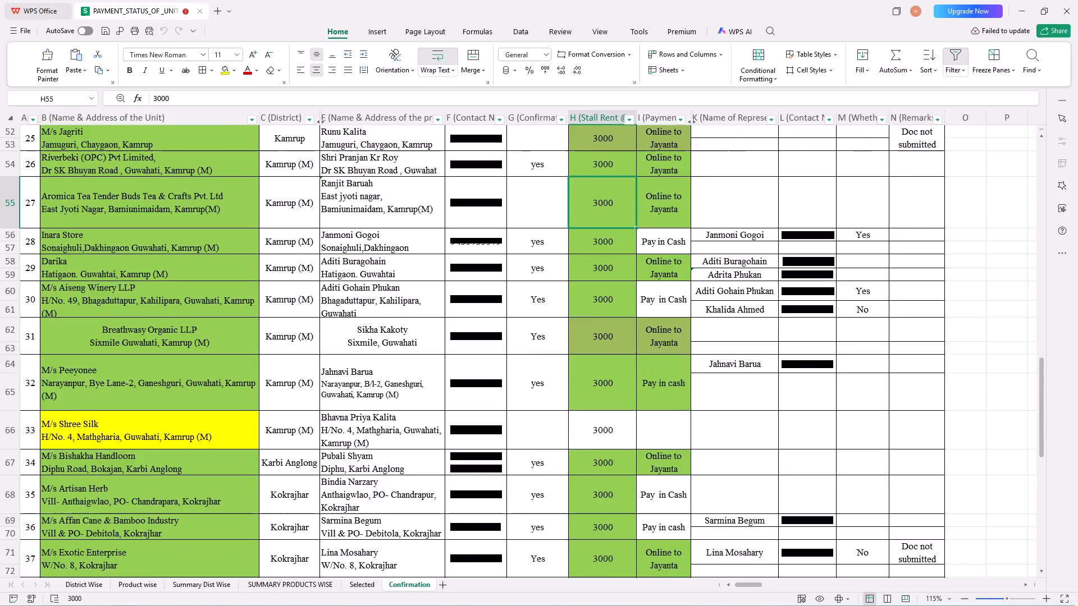
pyautogui.scroll(17, 139, 358)
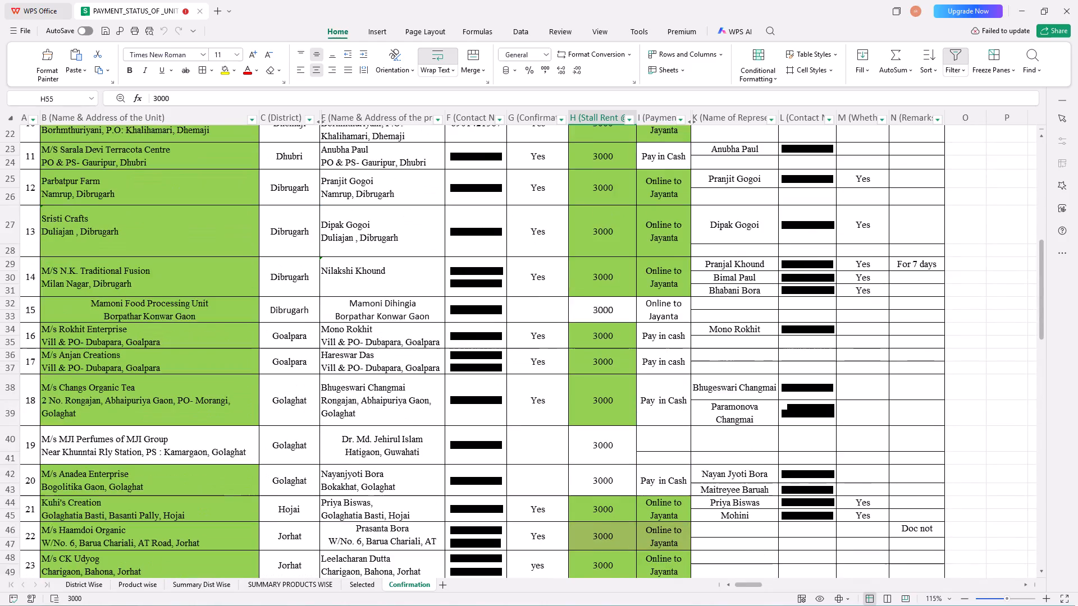
pyautogui.scroll(18, 139, 358)
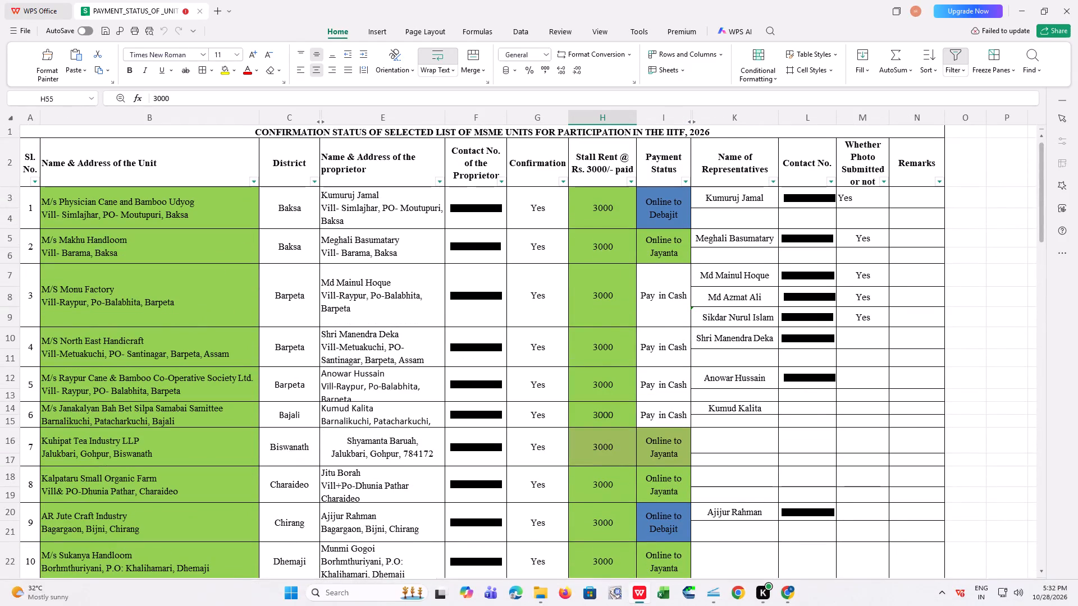
pyautogui.click(422, 406)
pyautogui.click(404, 582)
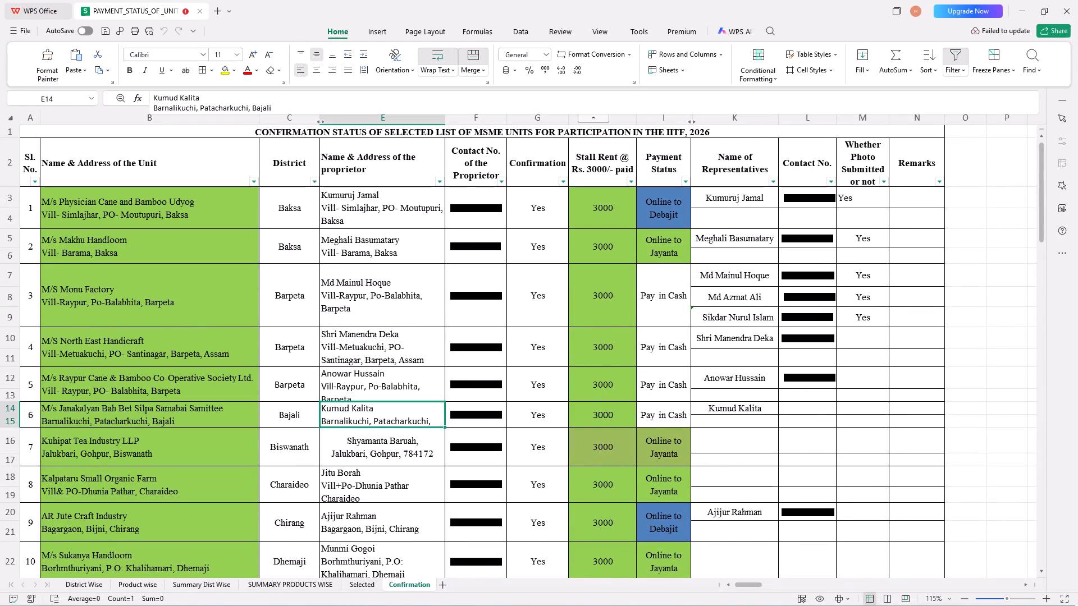
pyautogui.scroll(-4, 116, 228)
pyautogui.scroll(6, 108, 240)
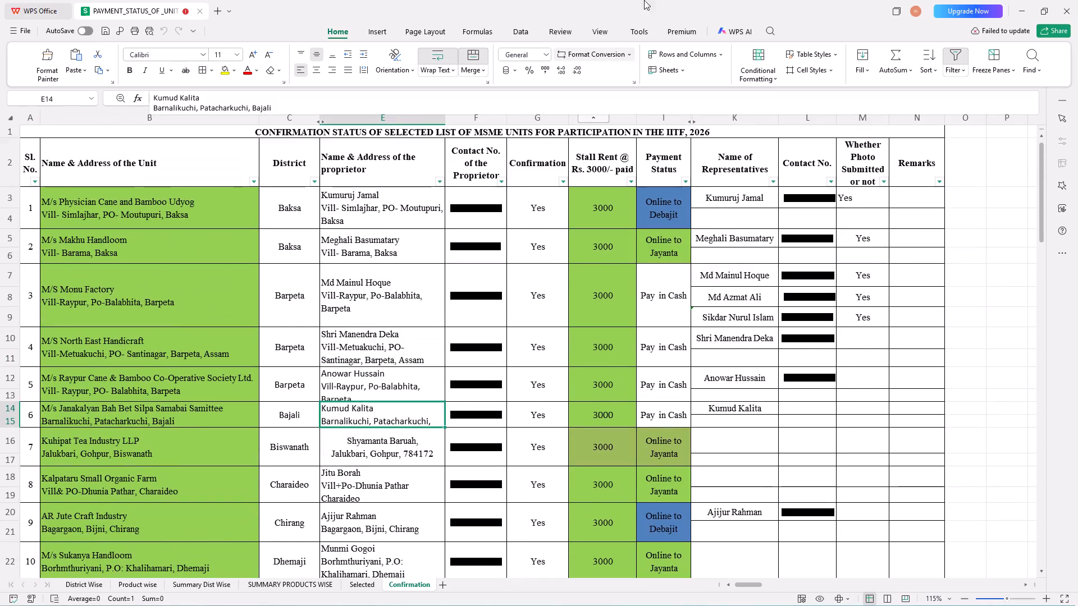
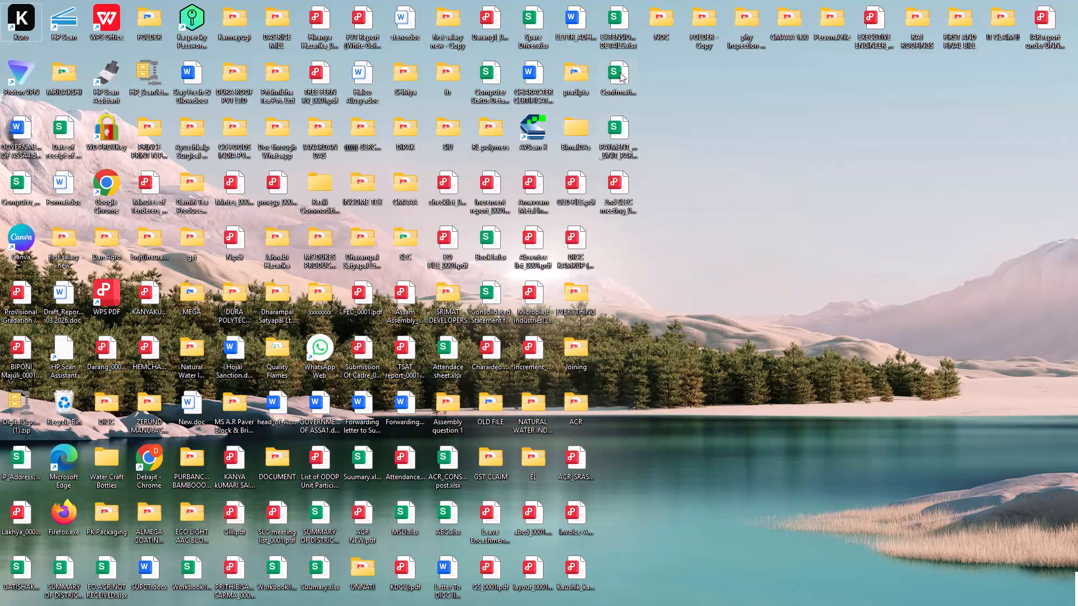
# Open the ConfirmationList_iitf.xlsx workbook from the desktop.
pyautogui.doubleClick(620, 72)
# Look through the lower part of the MSME confirmation list for payment status and representatives, dismissing the cloud storage notice.
pyautogui.scroll(5, 211, 456)
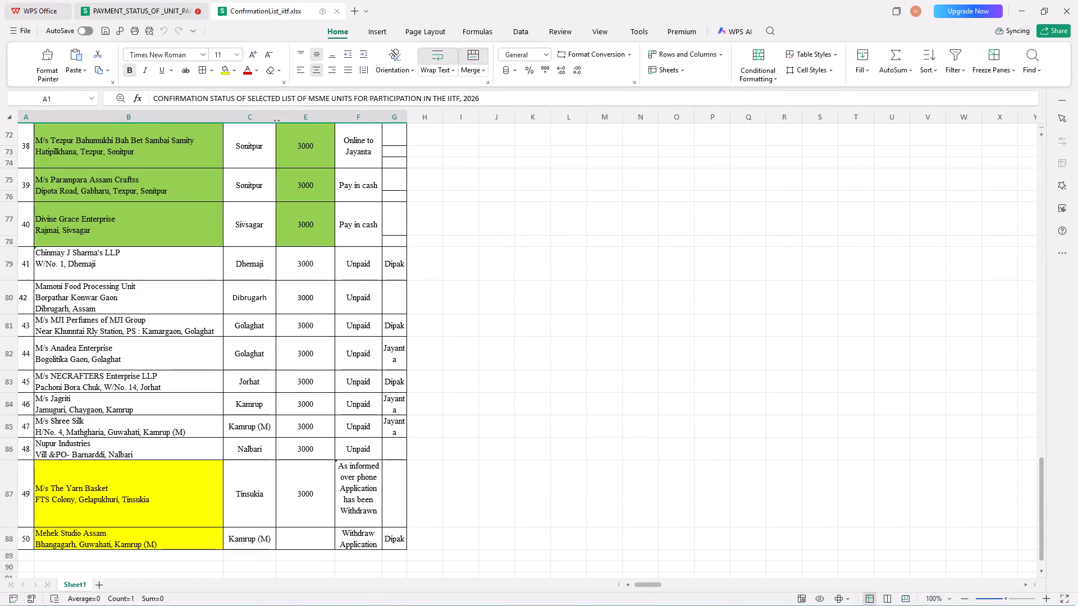
pyautogui.scroll(-3, 207, 422)
pyautogui.scroll(7, 207, 422)
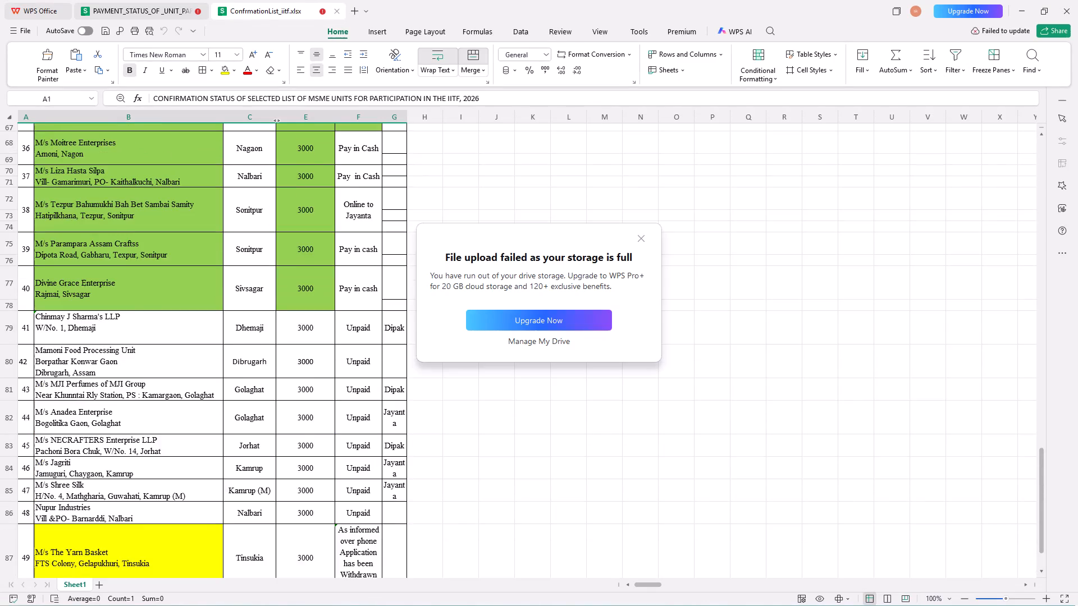
pyautogui.scroll(10, 207, 421)
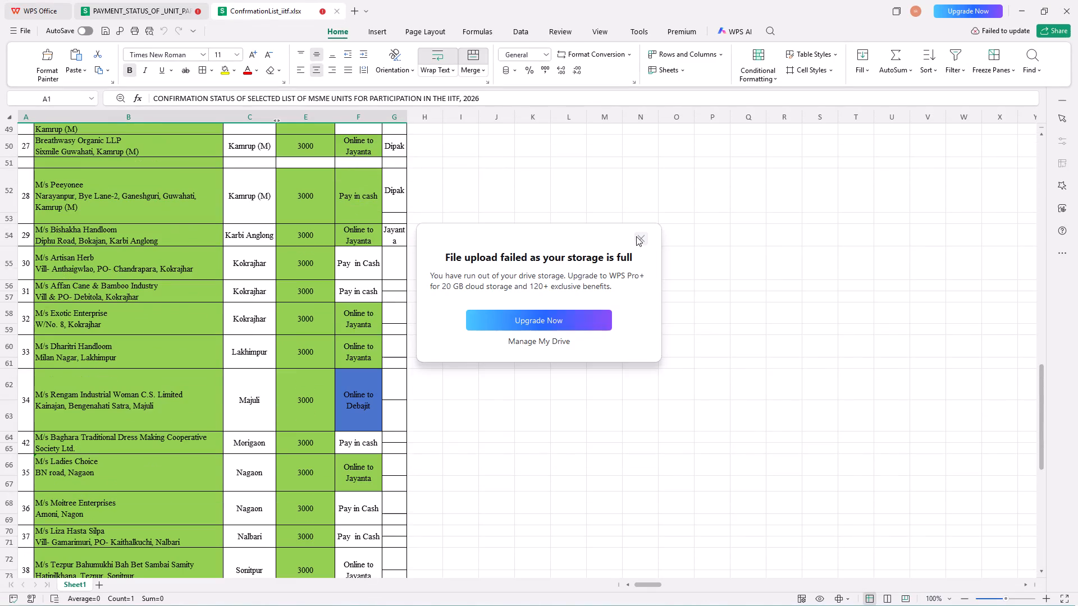
pyautogui.click(636, 236)
pyautogui.scroll(2, 134, 347)
pyautogui.scroll(-10, 134, 347)
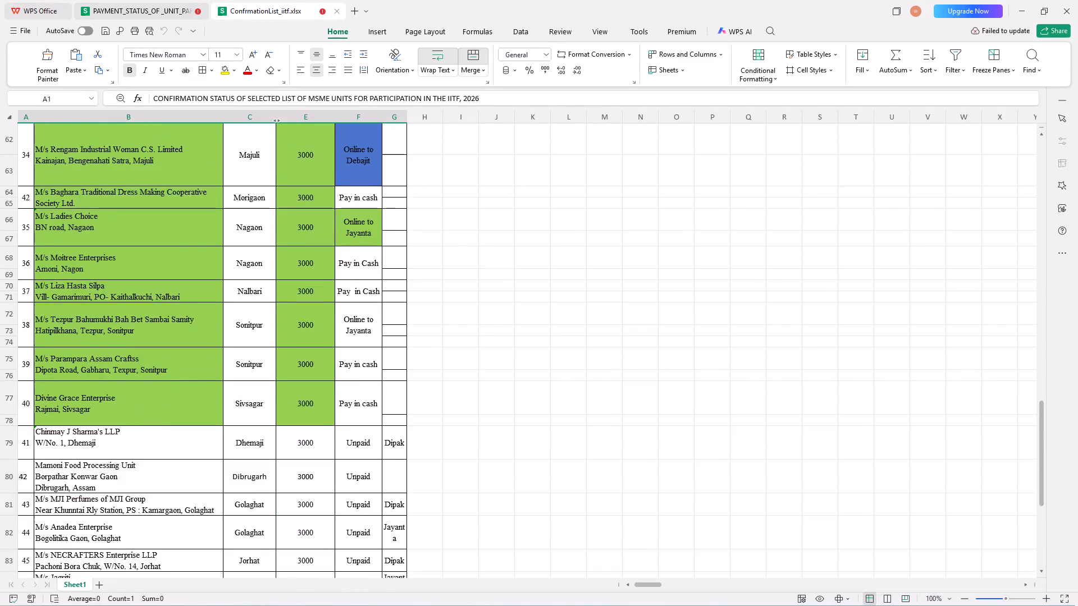
pyautogui.scroll(-3, 88, 440)
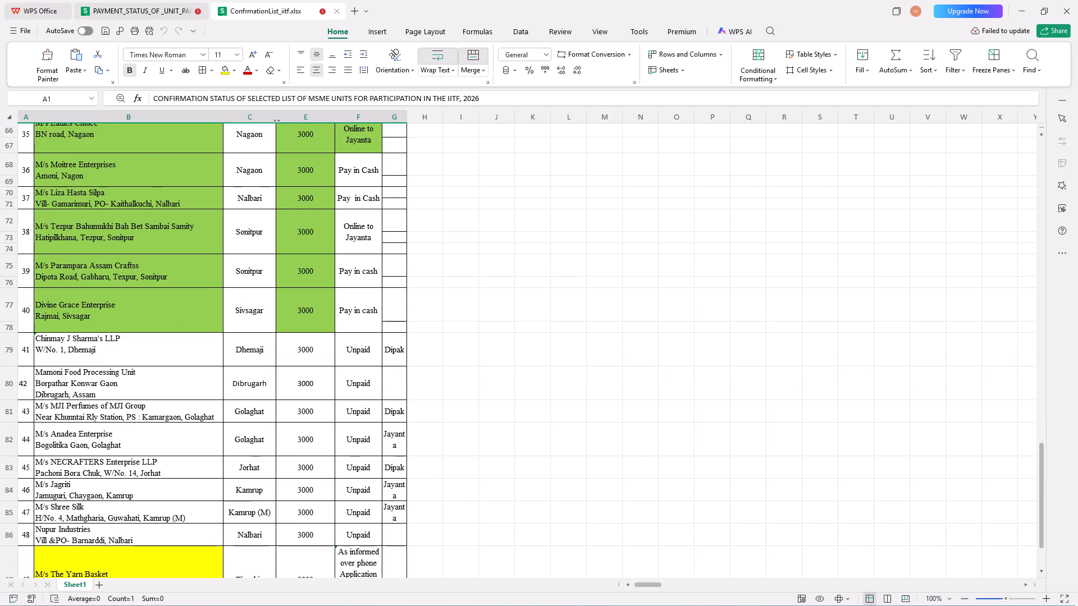
pyautogui.scroll(-1, 61, 463)
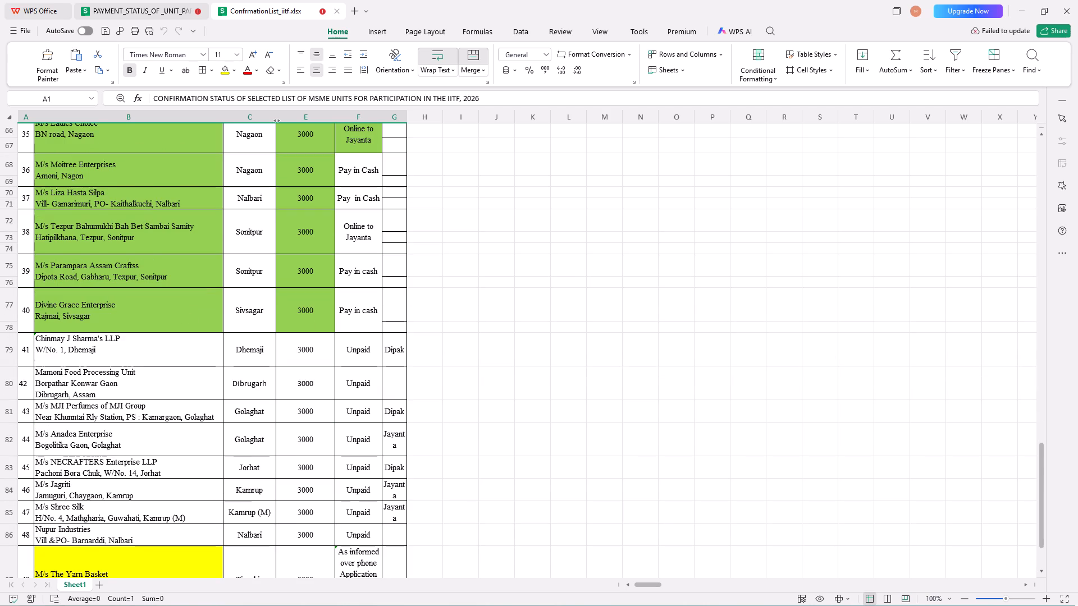
# Examine the unpaid units' rows one by one, from M/s Jagriti at serial 46 up to the Dhemaji unit at serial 41.
pyautogui.moveTo(54, 460); pyautogui.dragTo(389, 460)
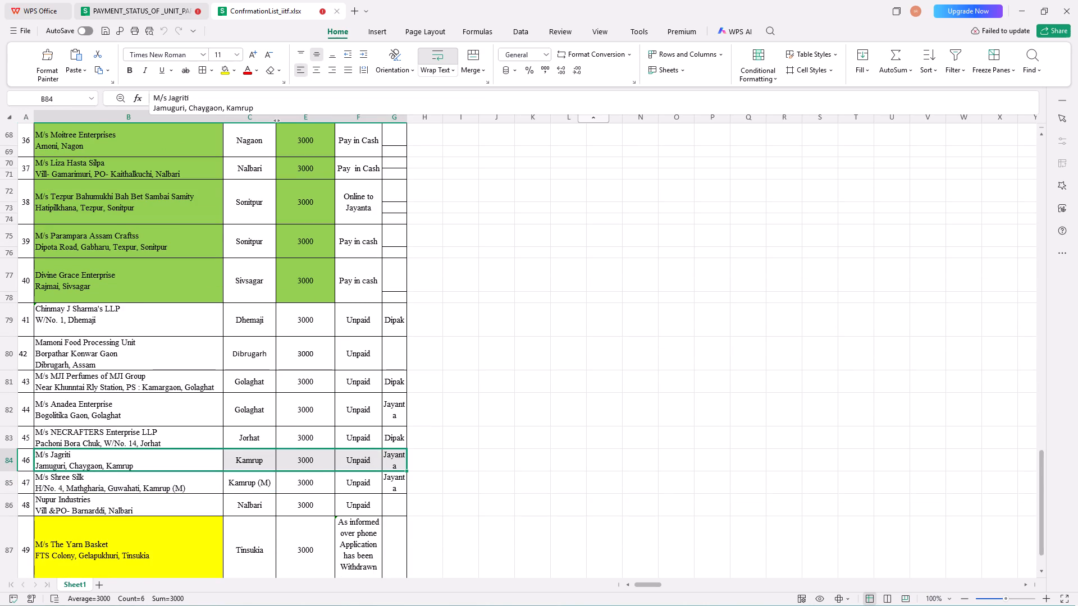
pyautogui.click(71, 437)
pyautogui.click(74, 411)
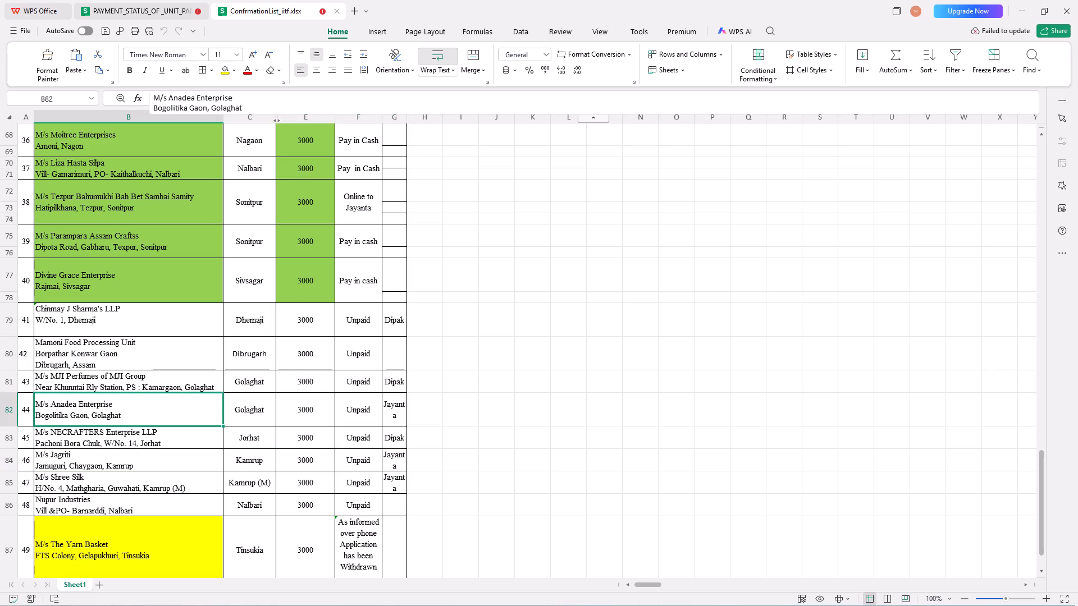
pyautogui.click(83, 387)
pyautogui.click(83, 355)
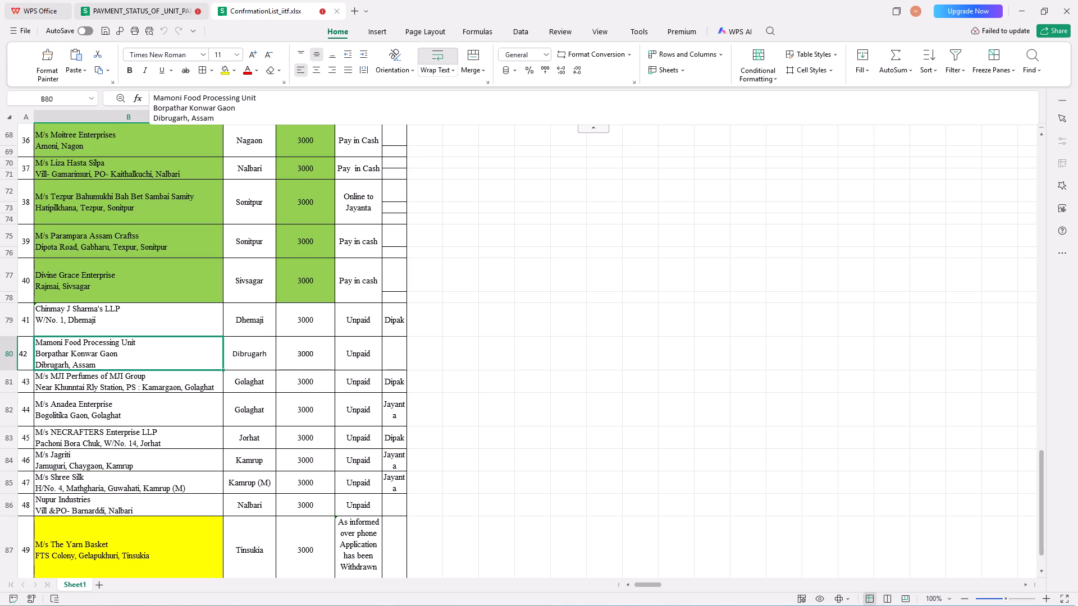
pyautogui.click(70, 318)
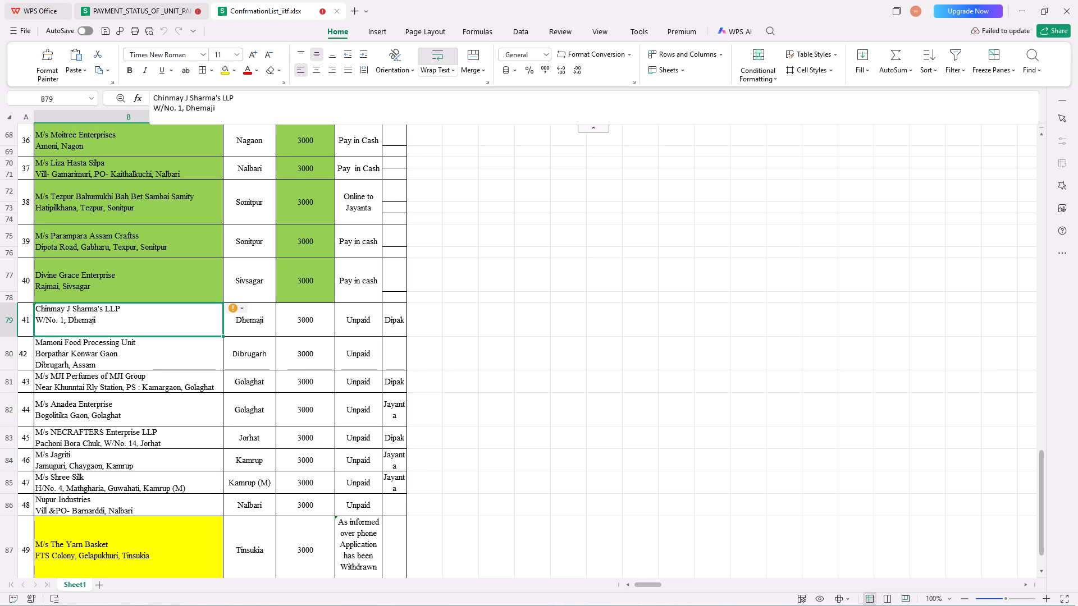
pyautogui.click(81, 357)
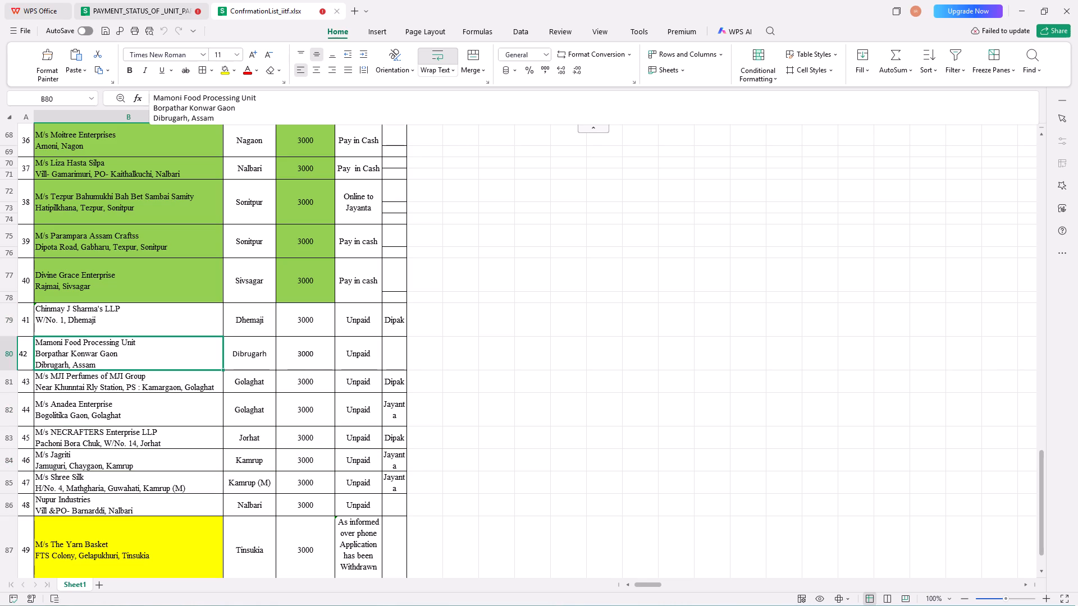
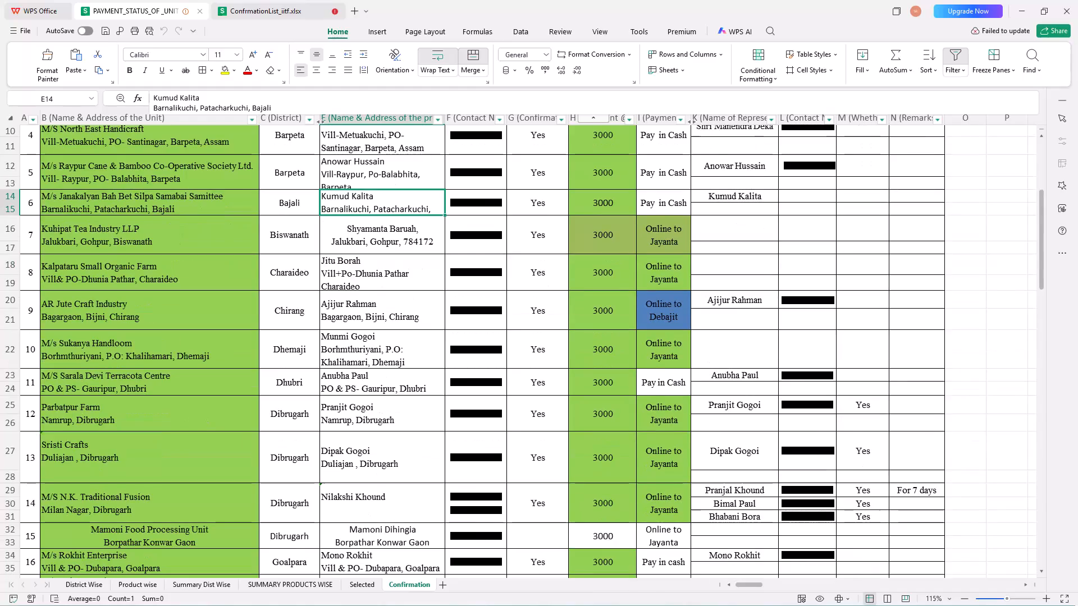
# Examine the payment status of the units on the Confirmation sheet from serial 7 down to the last unit.
pyautogui.scroll(-3, 211, 461)
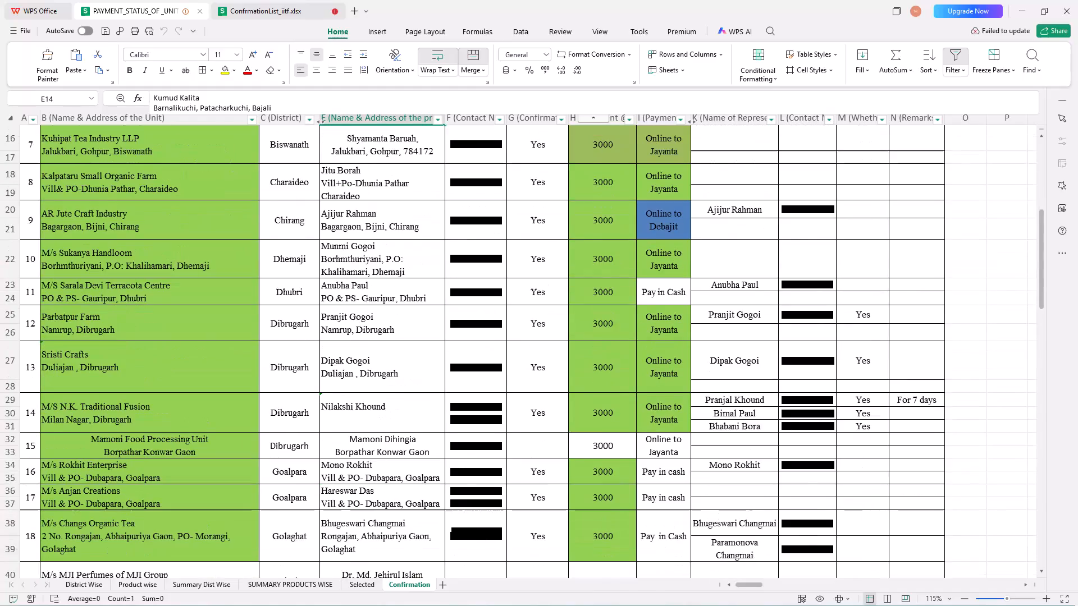
pyautogui.scroll(-9, 211, 461)
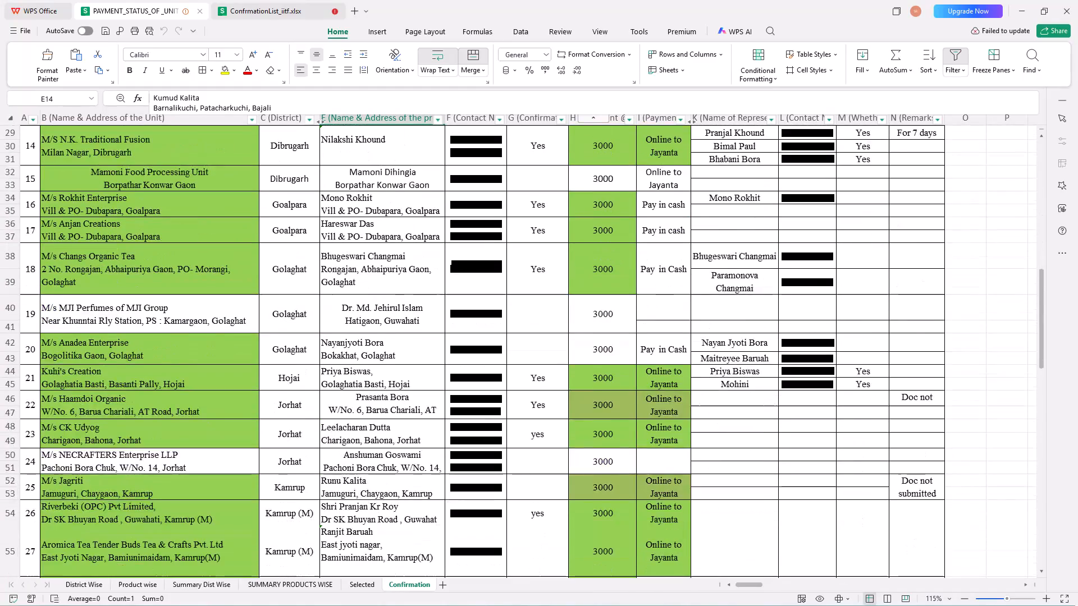
pyautogui.scroll(-18, 193, 490)
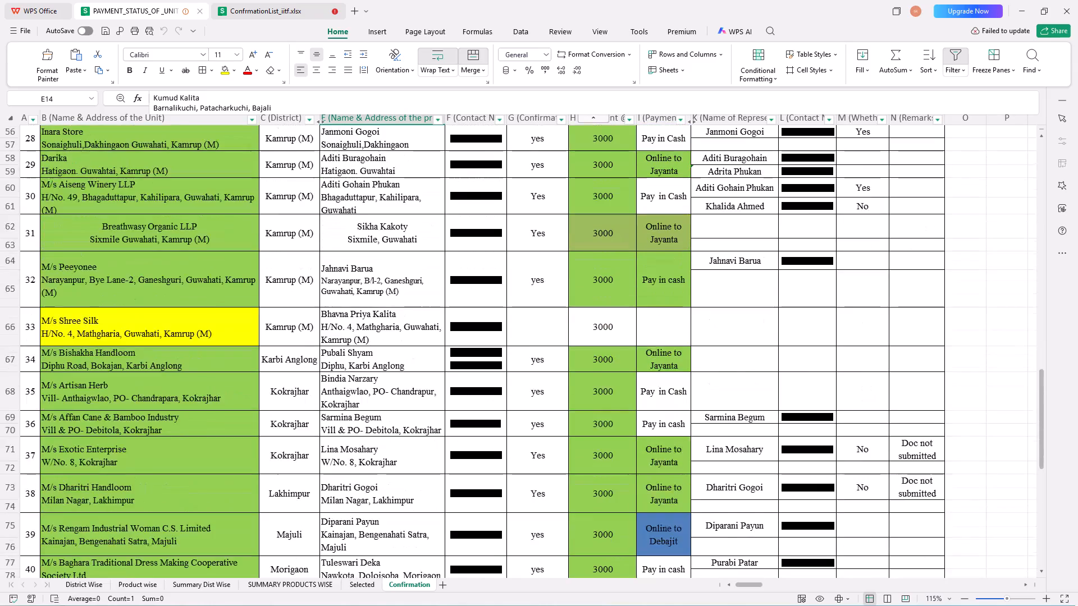
pyautogui.scroll(-15, 194, 503)
pyautogui.scroll(2, 193, 509)
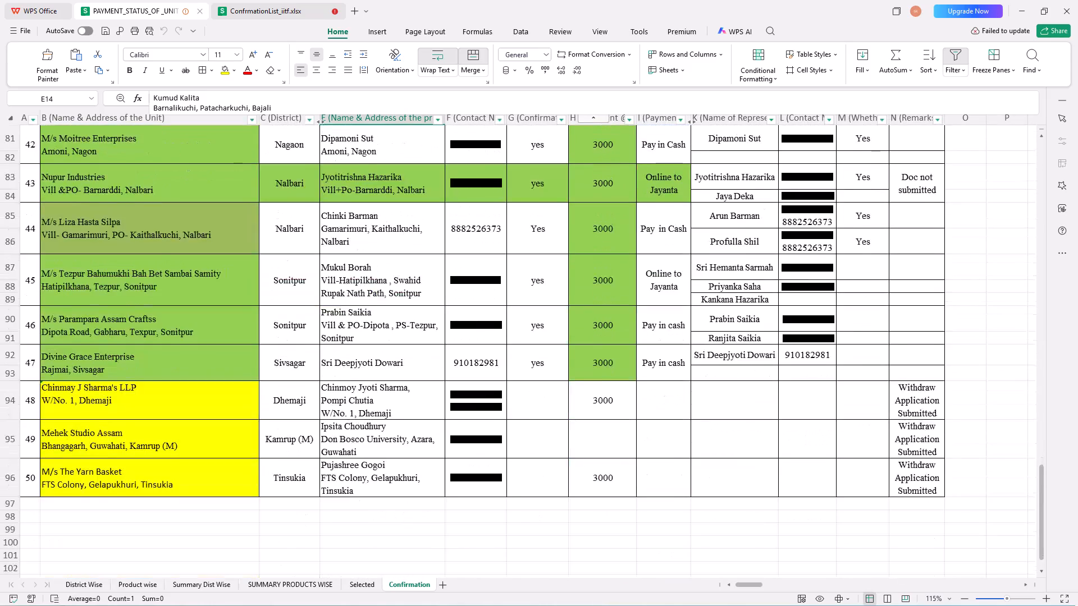
# Examine the Confirmation sheet back up from the Dhemaji unit at serial 48, checking the units' payment details and name entries.
pyautogui.click(152, 467)
pyautogui.scroll(2, 152, 467)
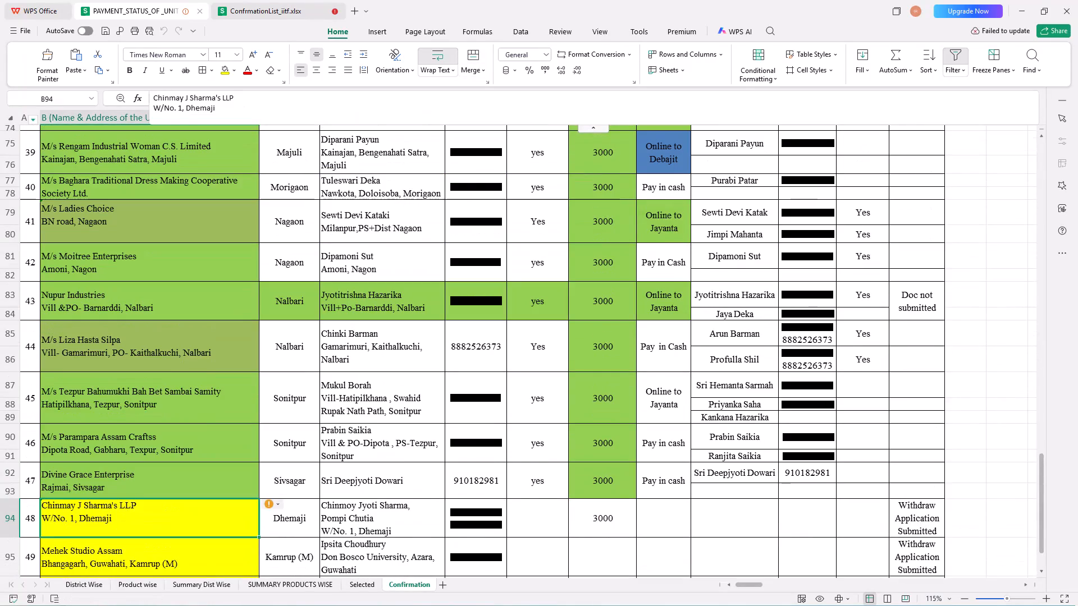
pyautogui.scroll(9, 152, 467)
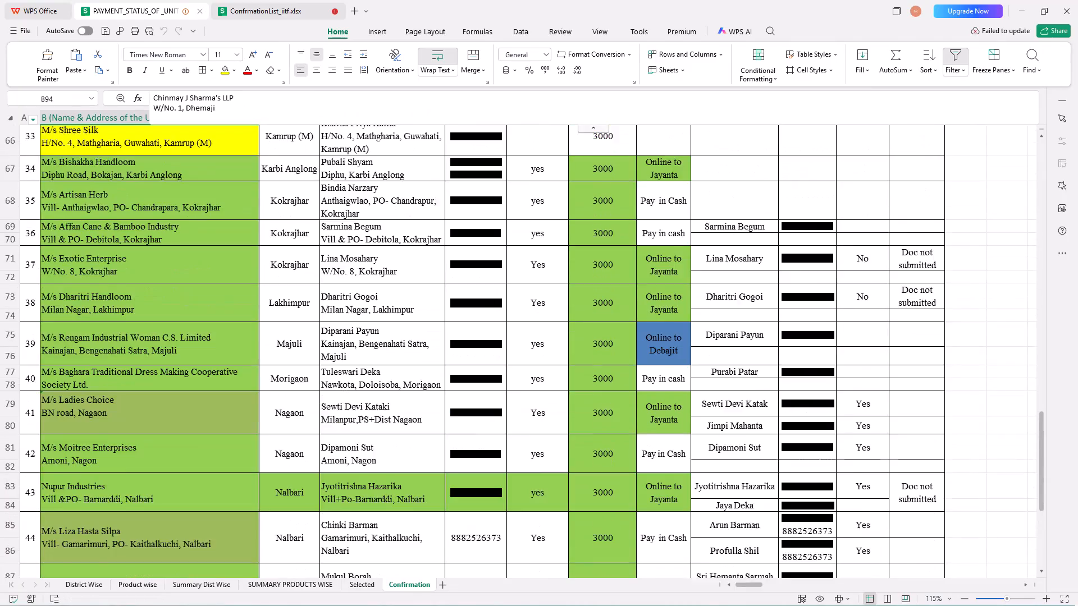
pyautogui.scroll(12, 152, 467)
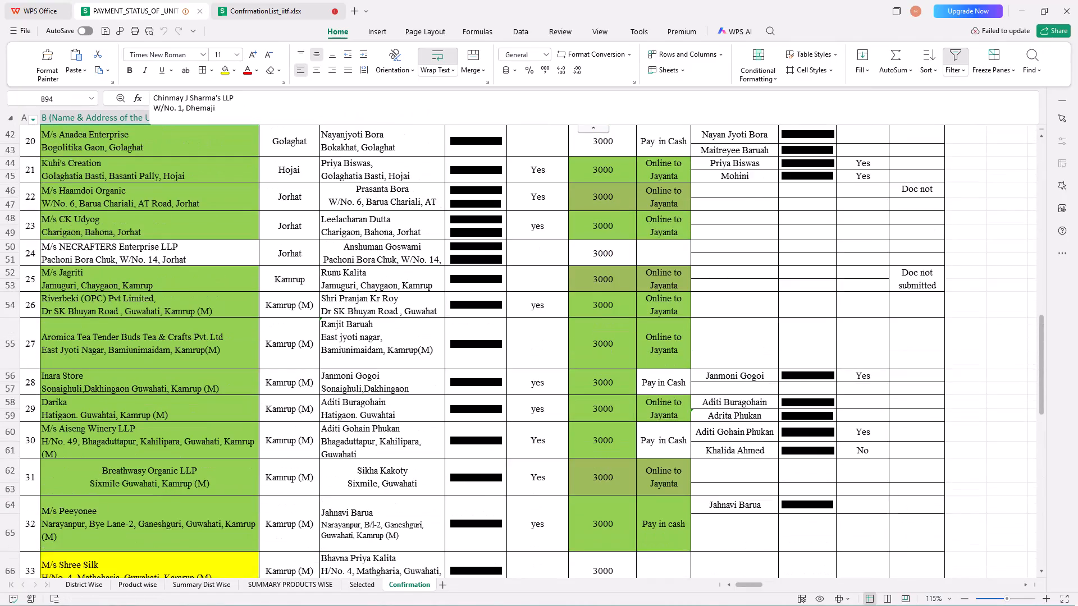
pyautogui.scroll(-9, 152, 467)
pyautogui.scroll(1, 152, 467)
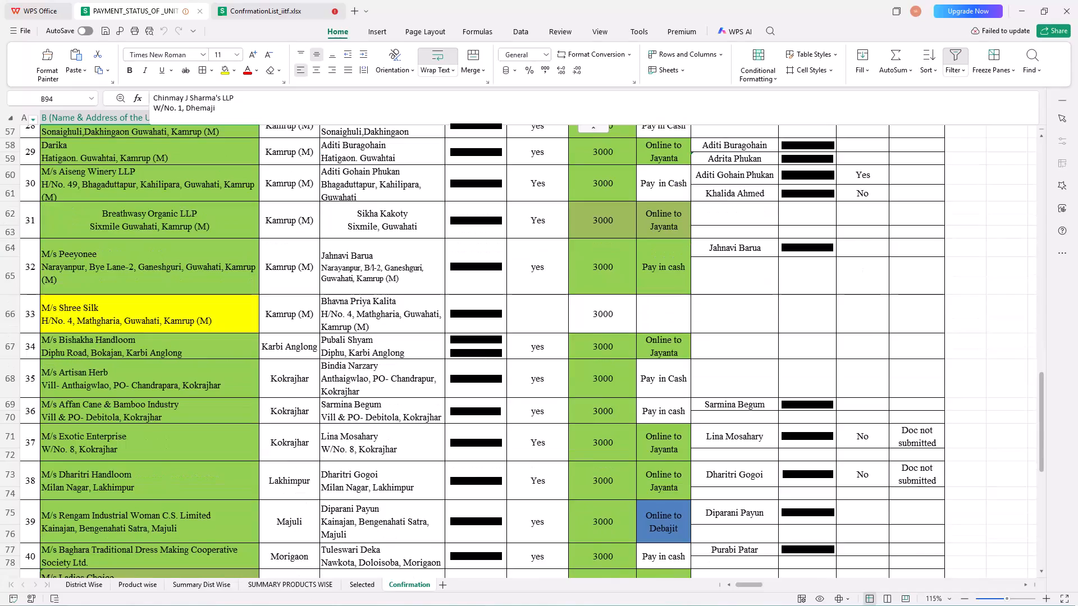
pyautogui.scroll(2, 154, 465)
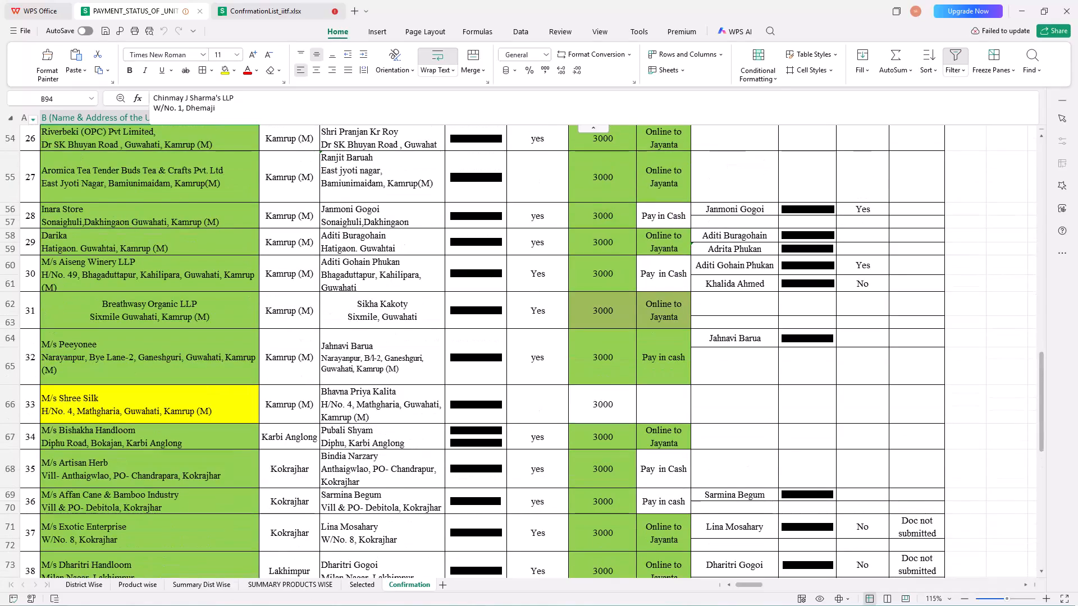
pyautogui.scroll(6, 156, 463)
# Left-align the name and address cell of Breathwasy Organic LLP at serial 31.
pyautogui.scroll(-3, 157, 462)
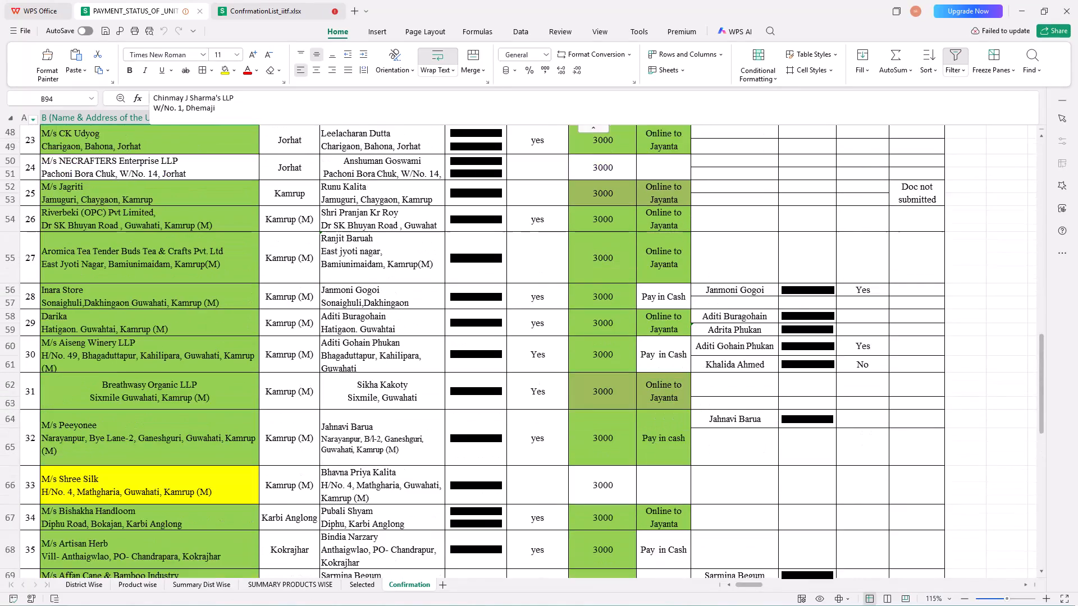
pyautogui.scroll(-2, 157, 462)
pyautogui.click(106, 334)
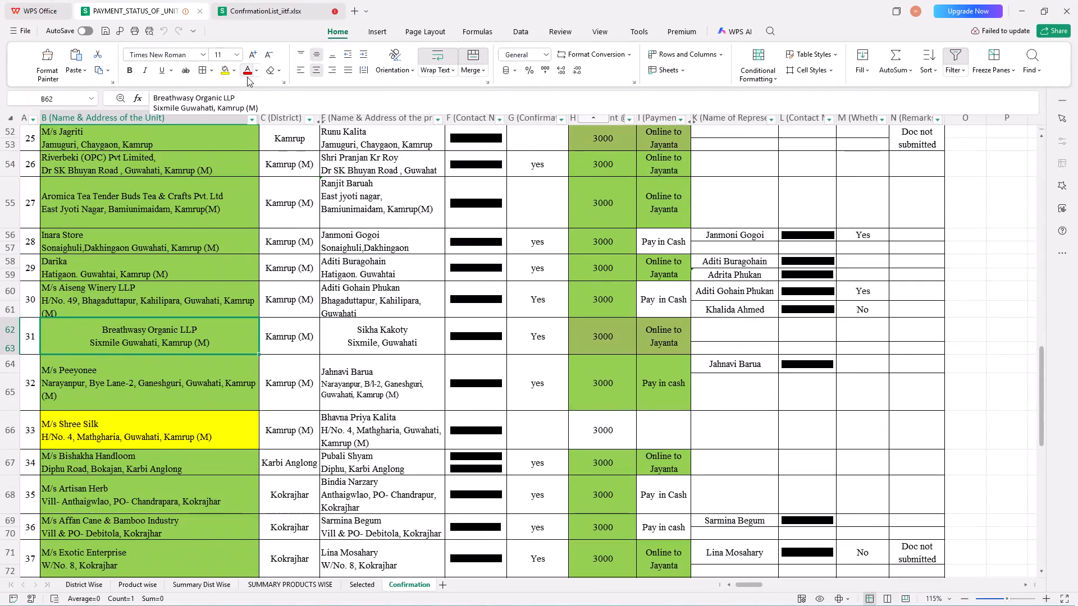
pyautogui.click(300, 71)
# Left-align the whole Name & Address of the Unit column and check it down to the end of the list.
pyautogui.scroll(2, 184, 379)
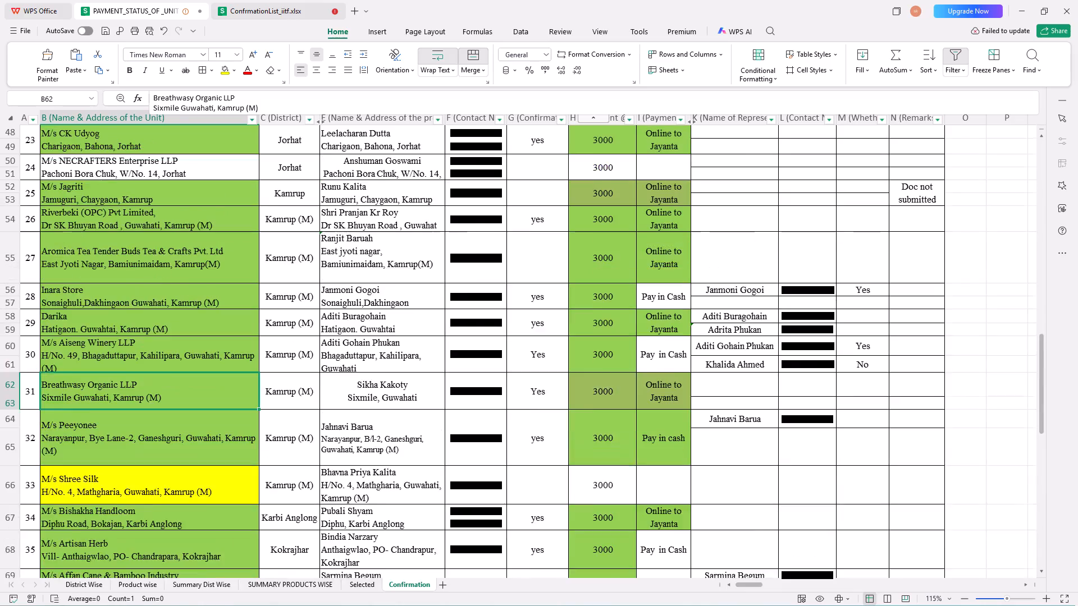
pyautogui.scroll(12, 184, 379)
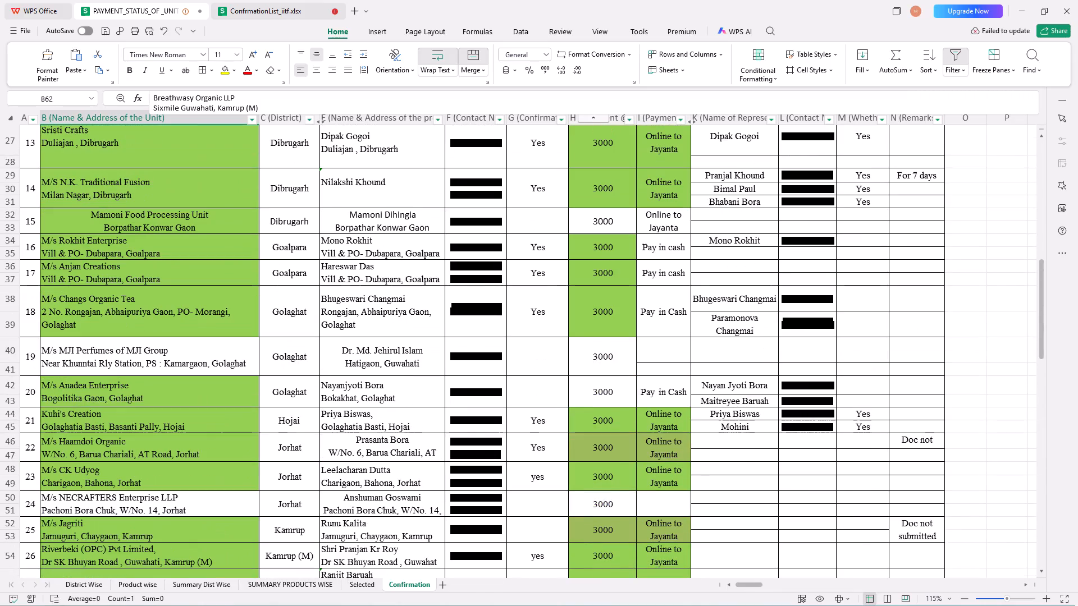
pyautogui.scroll(8, 184, 379)
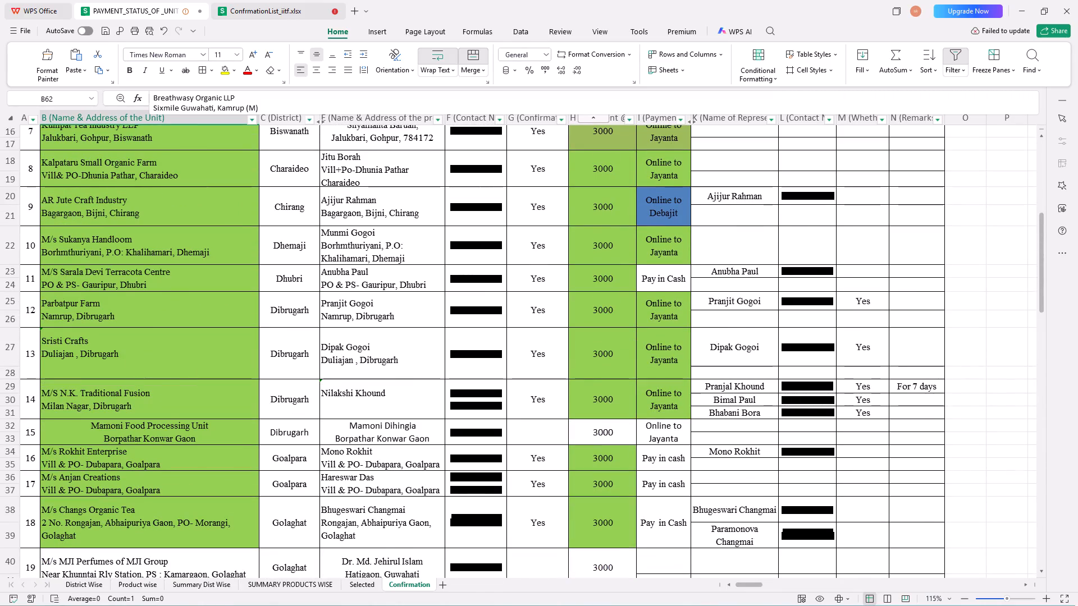
pyautogui.click(159, 121)
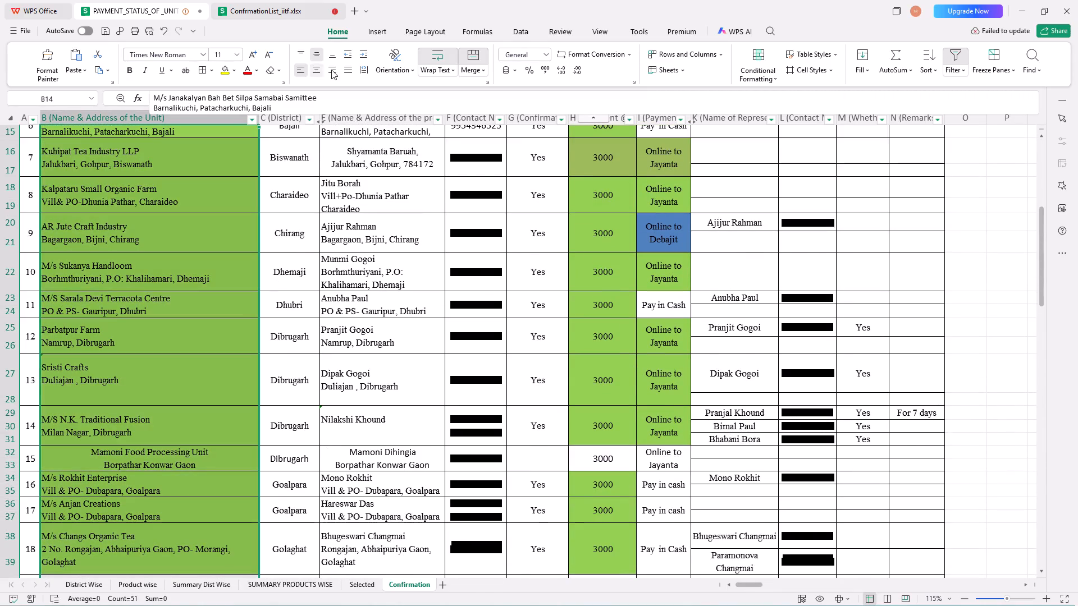
pyautogui.click(301, 65)
pyautogui.scroll(-6, 194, 404)
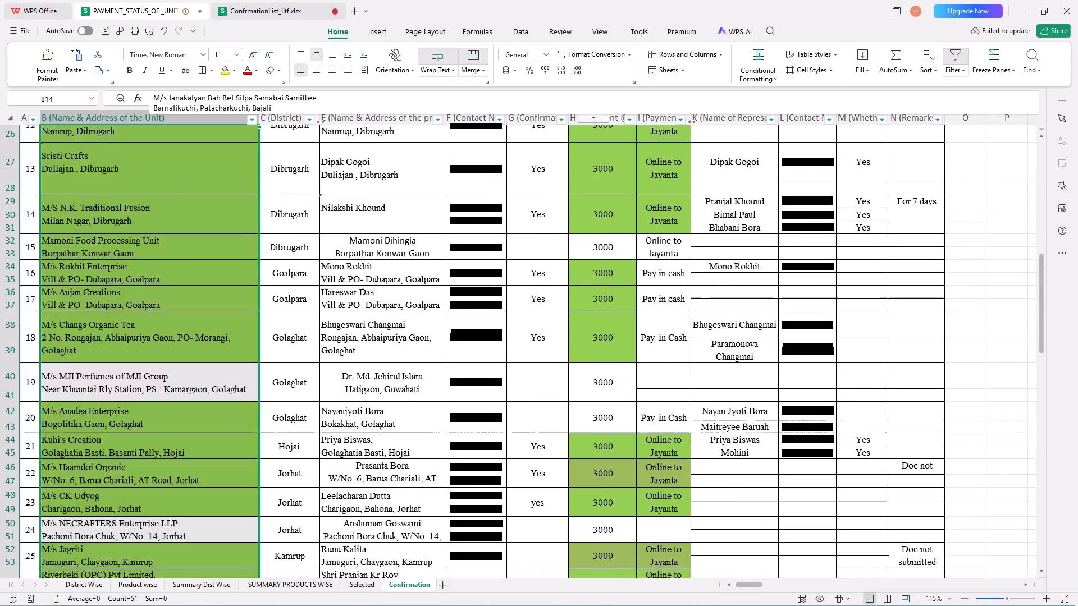
pyautogui.scroll(-20, 179, 428)
pyautogui.scroll(-6, 179, 428)
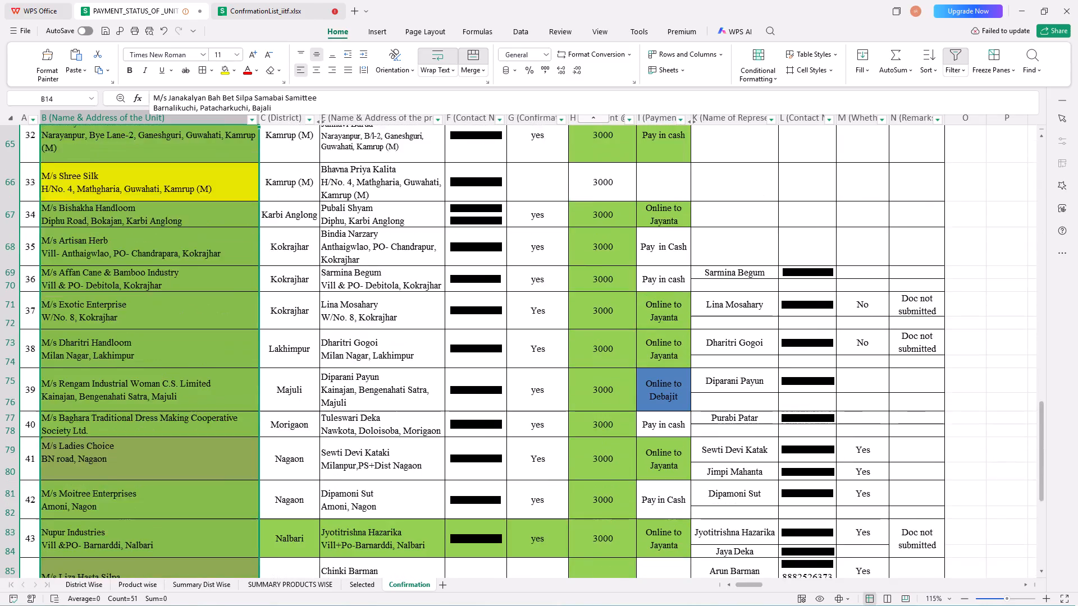
pyautogui.scroll(-13, 177, 429)
pyautogui.scroll(1, 163, 449)
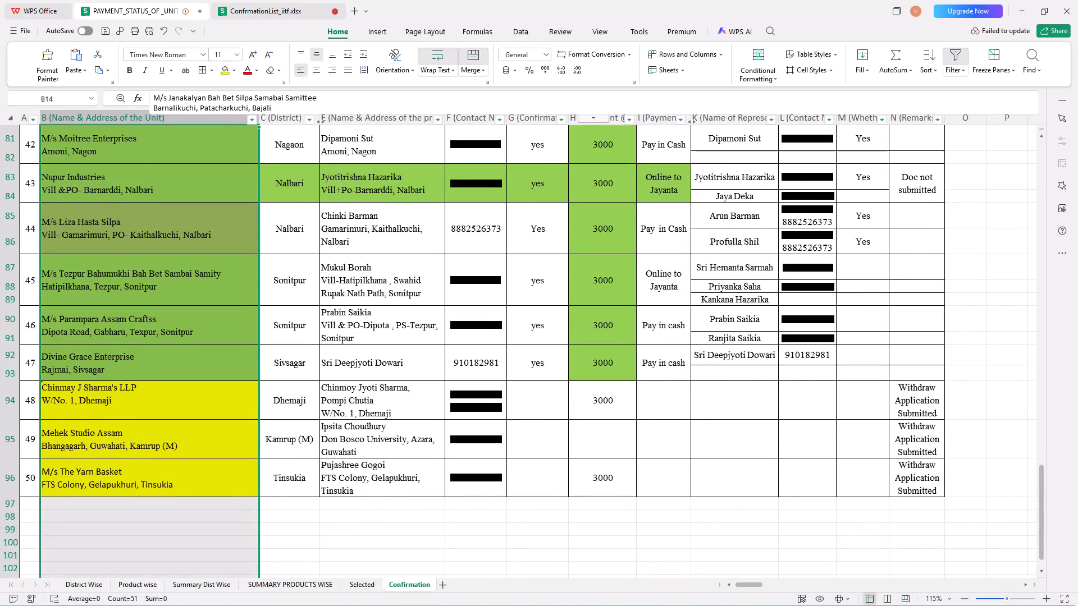
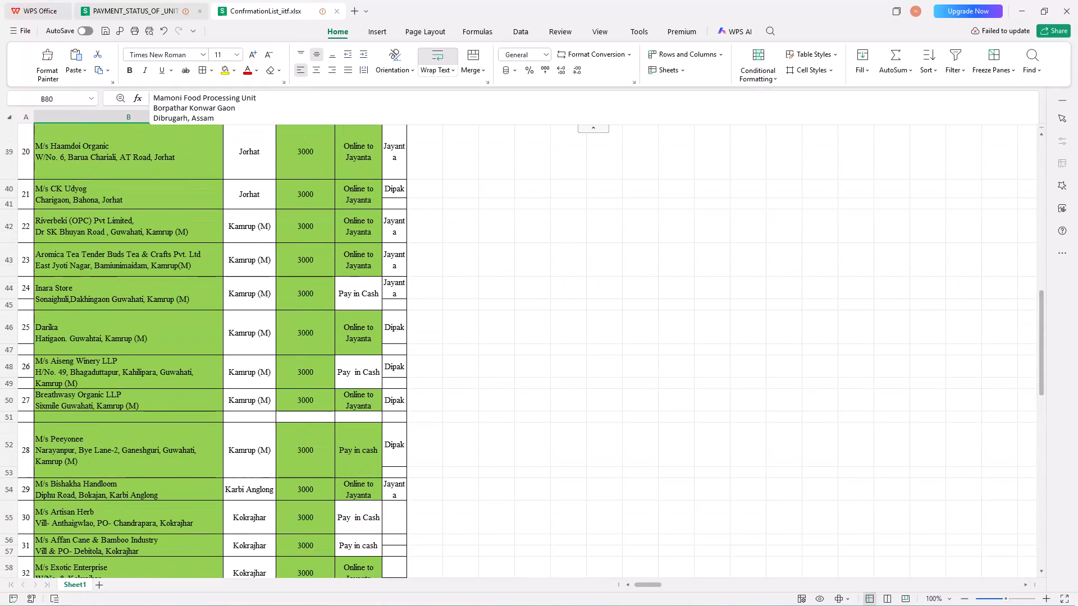
# Move the unpaid Dhemaji unit's row at serial 41 to the first empty row below Mehek Studio Assam.
pyautogui.scroll(-20, 118, 408)
pyautogui.scroll(-5, 118, 408)
pyautogui.scroll(3, 121, 474)
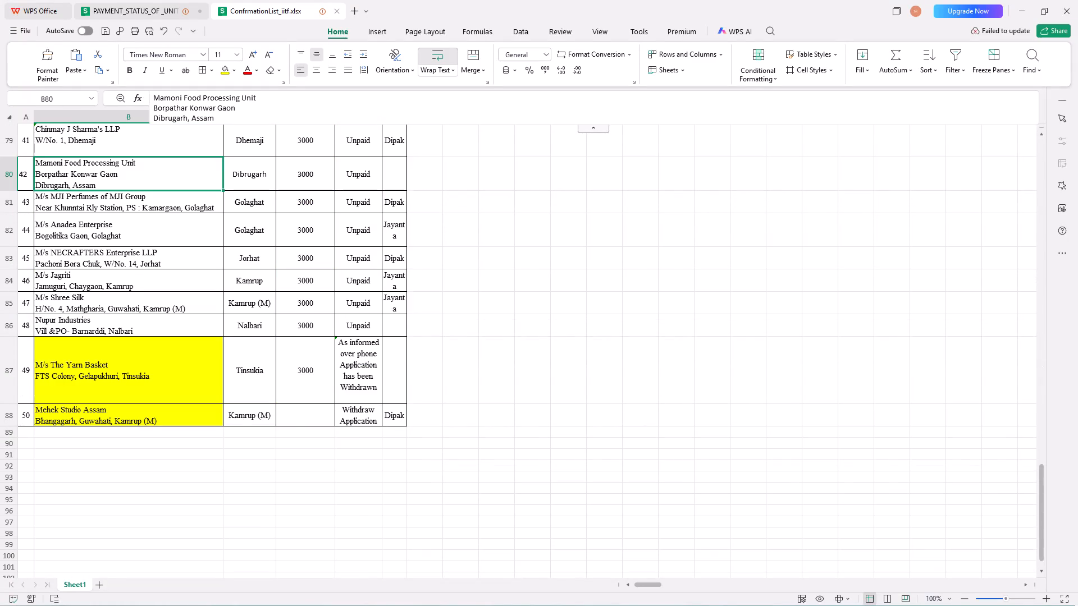
pyautogui.scroll(3, 121, 474)
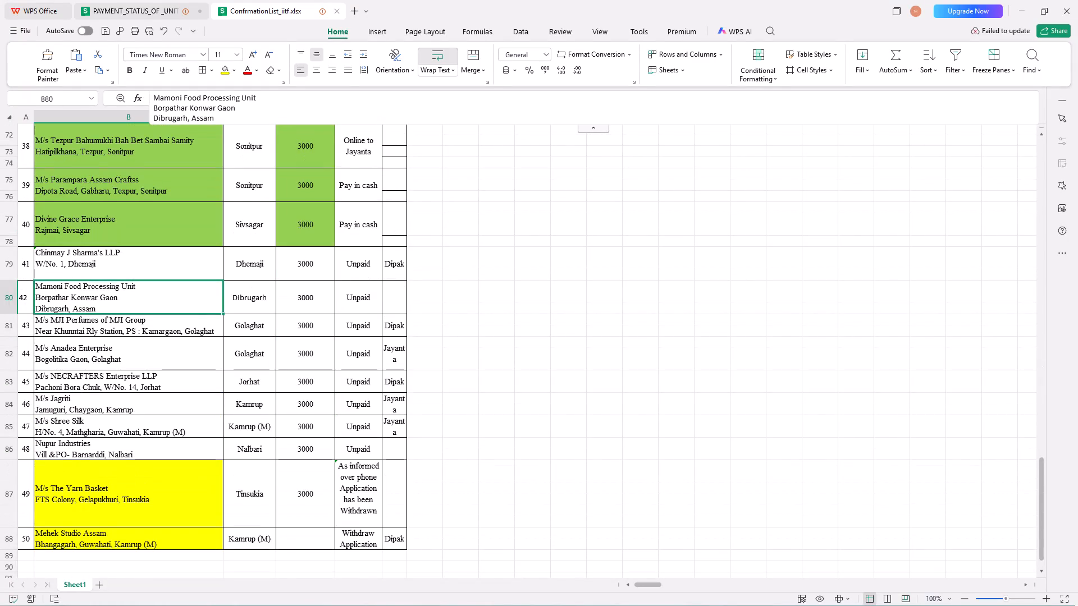
pyautogui.moveTo(75, 316); pyautogui.dragTo(373, 328)
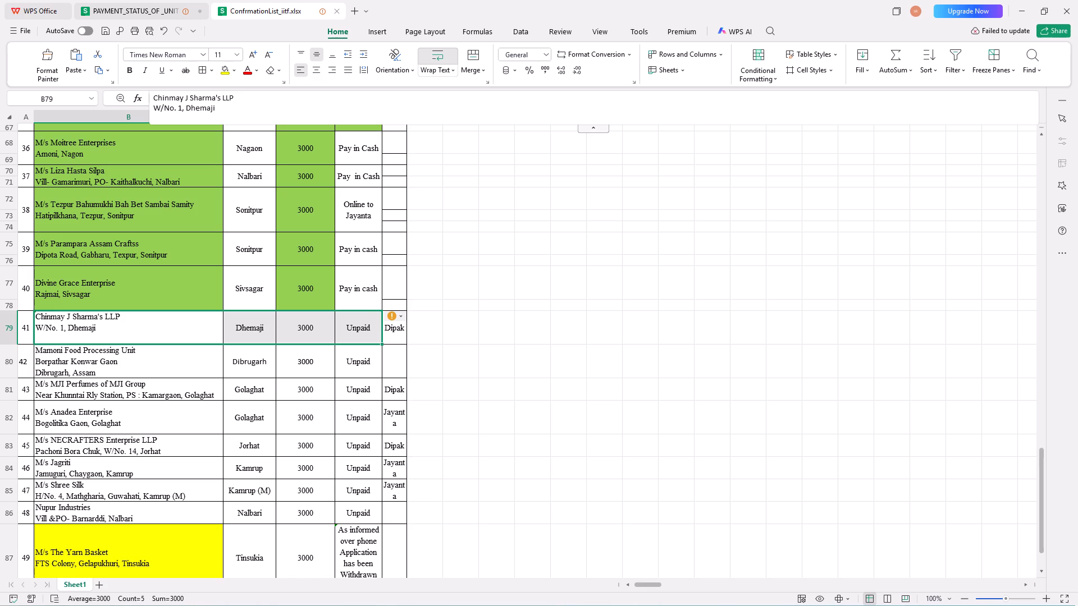
pyautogui.click(6, 319)
pyautogui.hotkey('ctrl', 'x')
pyautogui.scroll(-4, 9, 452)
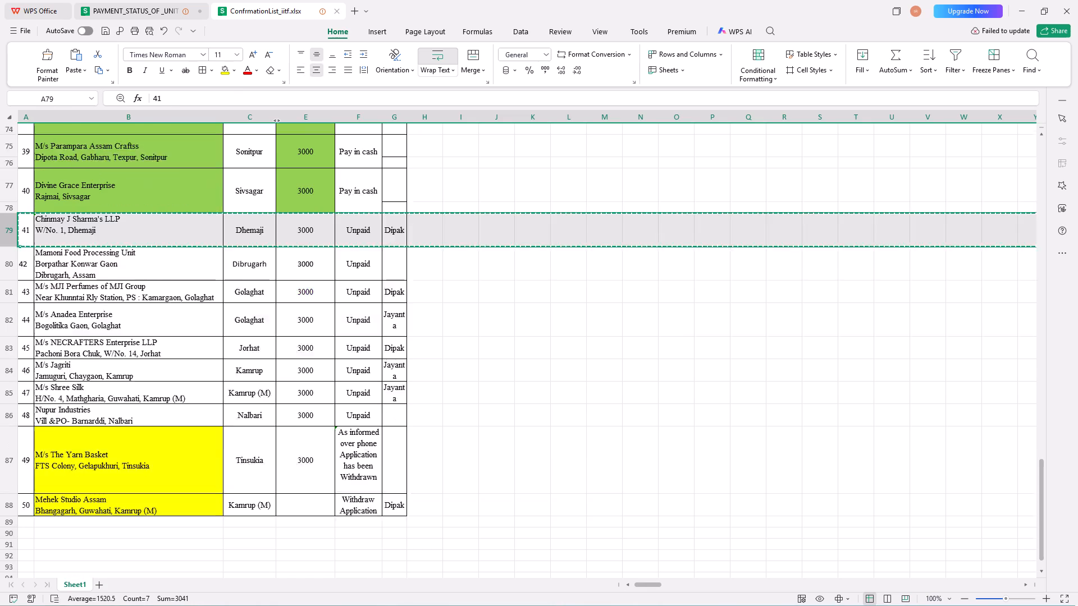
pyautogui.click(6, 492)
pyautogui.click(11, 485)
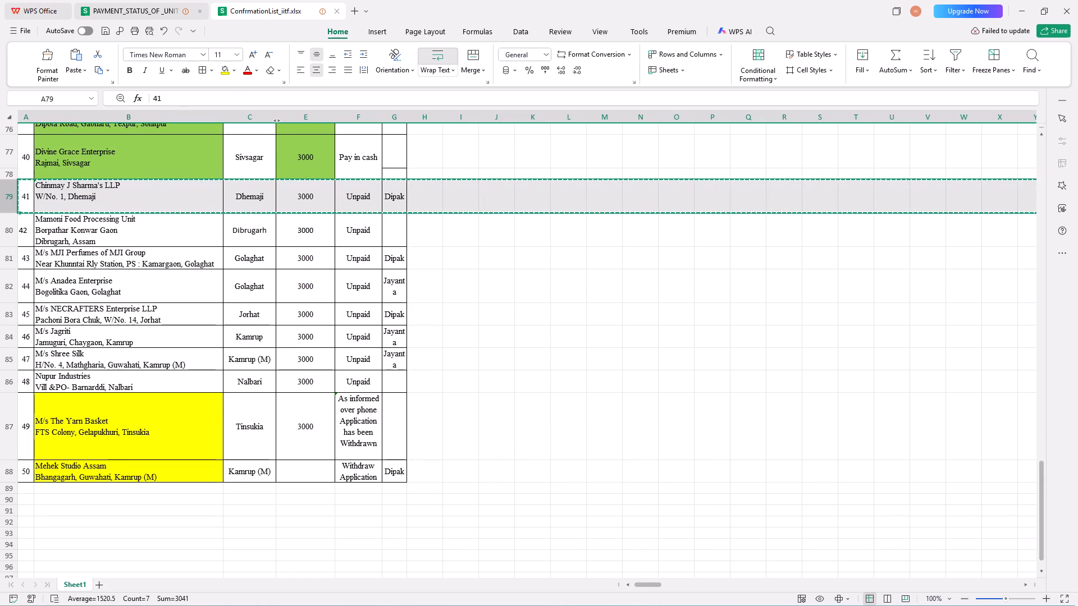
pyautogui.click(12, 488)
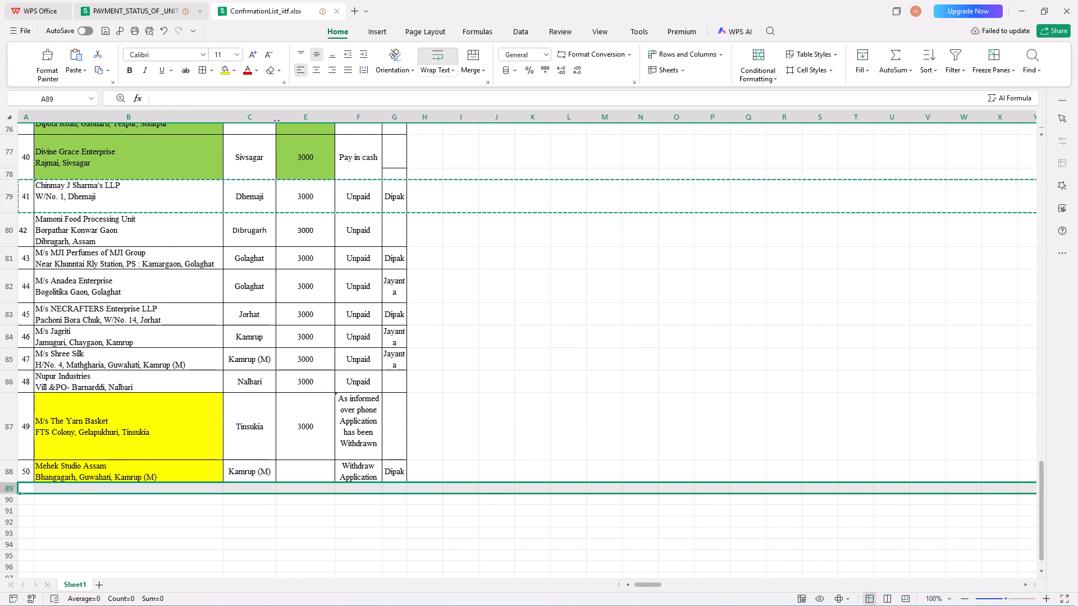
pyautogui.hotkey('ctrl', 'v')
pyautogui.click(193, 487)
# Delete the emptied row between Divine Grace Enterprise and Mamoni Food Processing Unit.
pyautogui.scroll(2, 112, 458)
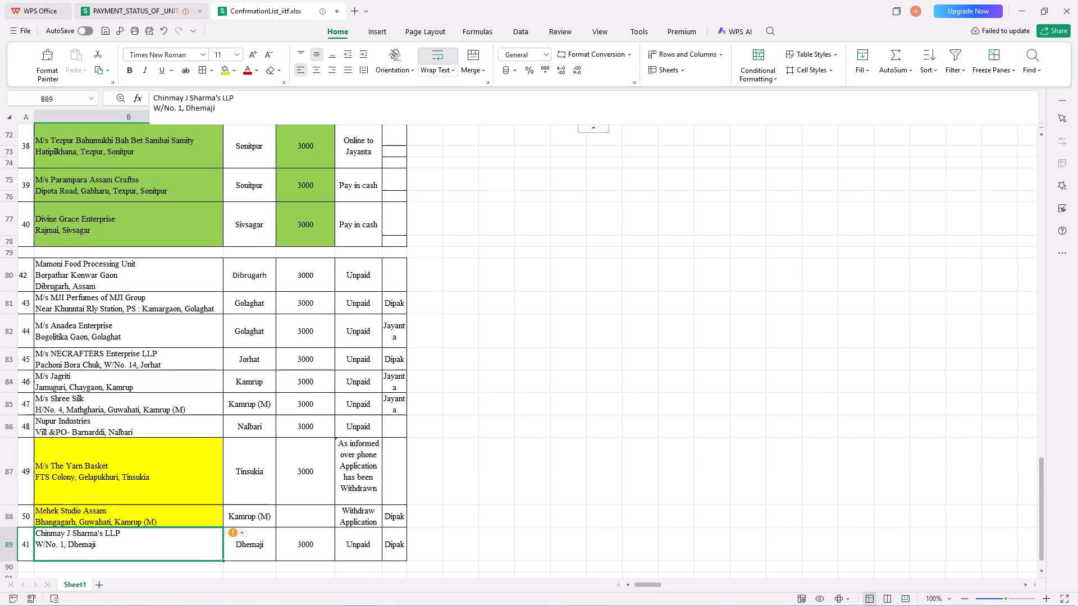
pyautogui.scroll(1, 112, 458)
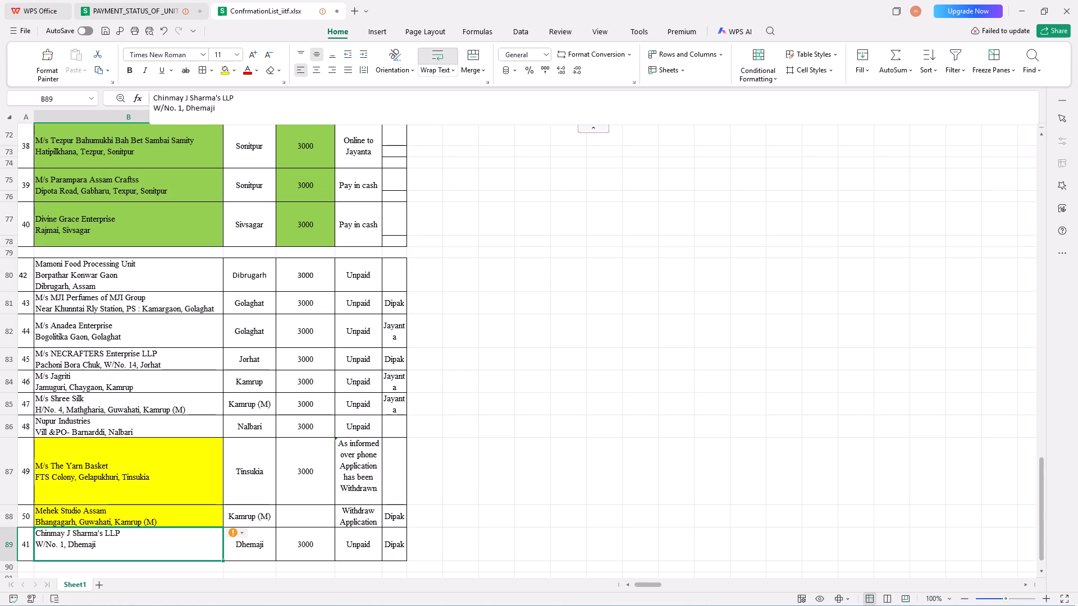
pyautogui.click(9, 287)
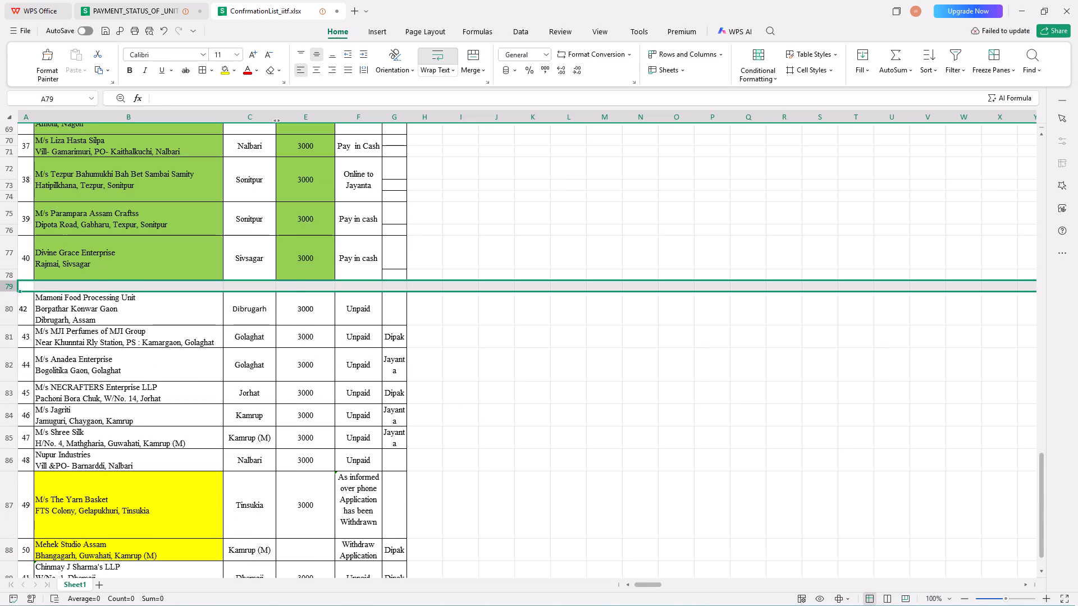
pyautogui.hotkey('ctrl', '-')
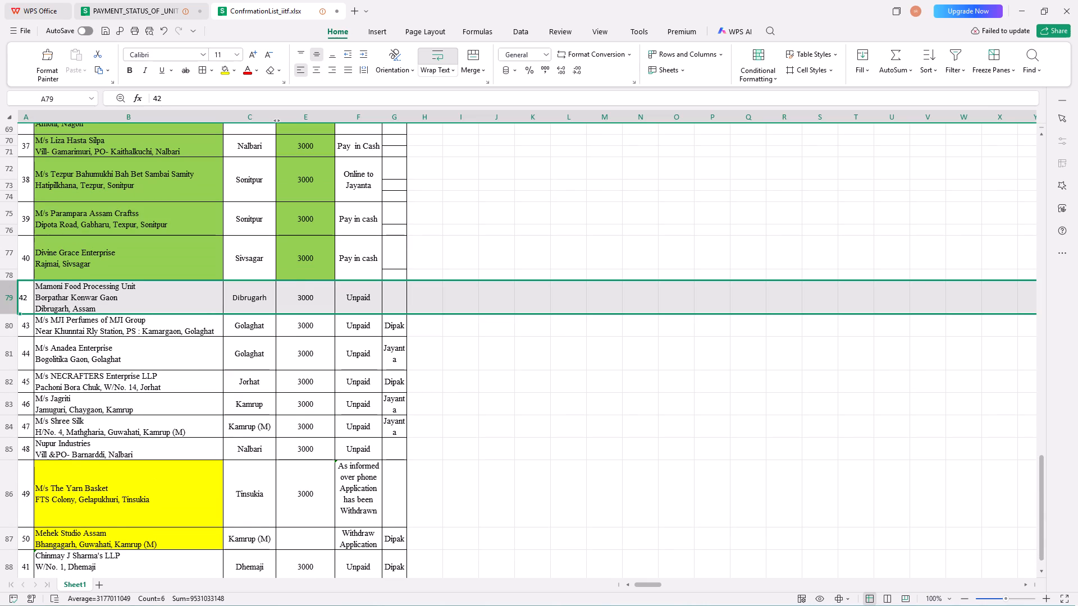
# Fill Mamoni Food Processing Unit's payment status with "Pay in cash" from the unit above.
pyautogui.click(353, 299)
pyautogui.hotkey('ctrl', 'd')
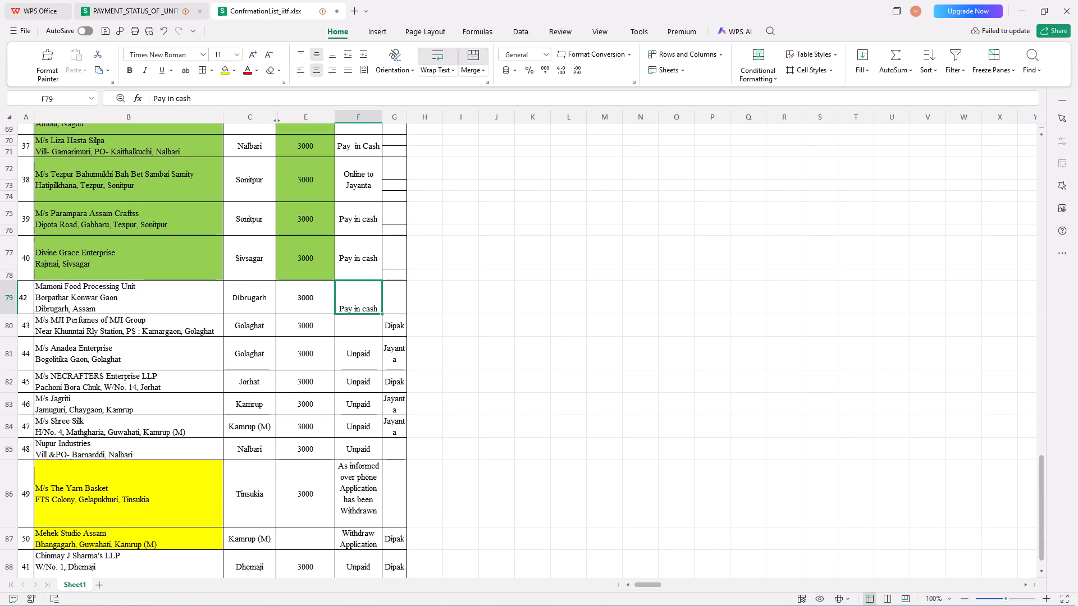
# Insert a row above M/s MJI Perfumes of MJI Group and move the M/s Anadea Enterprise row into it.
pyautogui.click(352, 324)
pyautogui.click(354, 352)
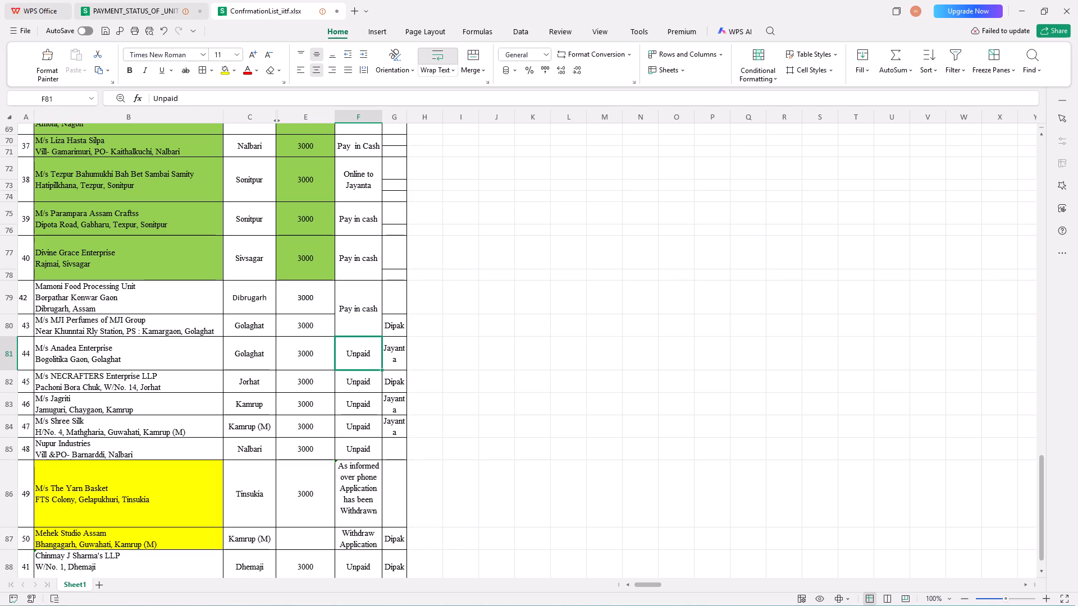
pyautogui.click(4, 358)
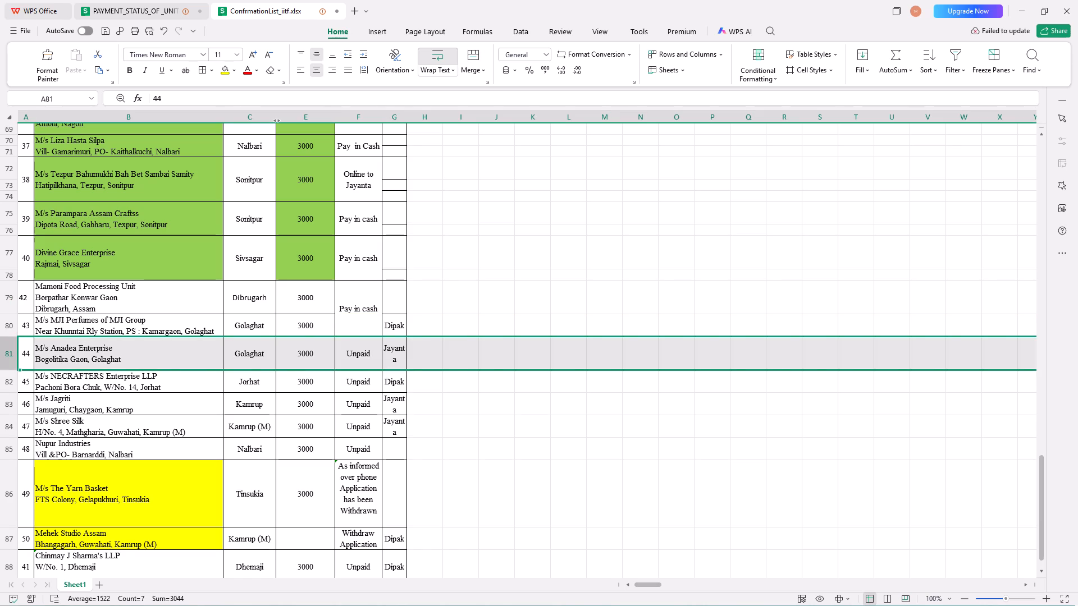
pyautogui.hotkey('ctrl', 'x')
pyautogui.click(10, 320)
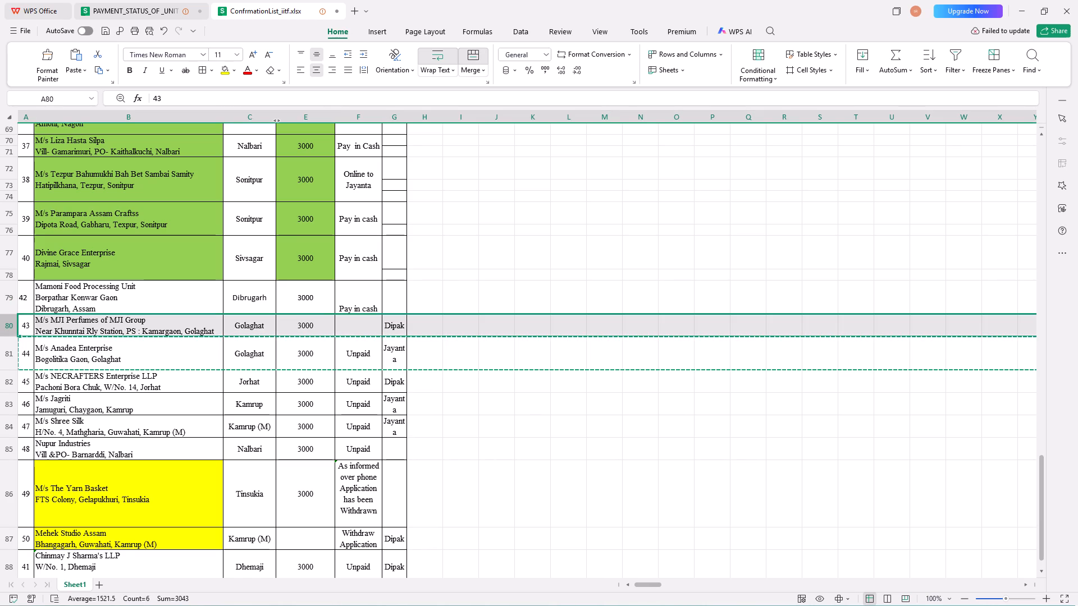
pyautogui.rightClick(7, 323)
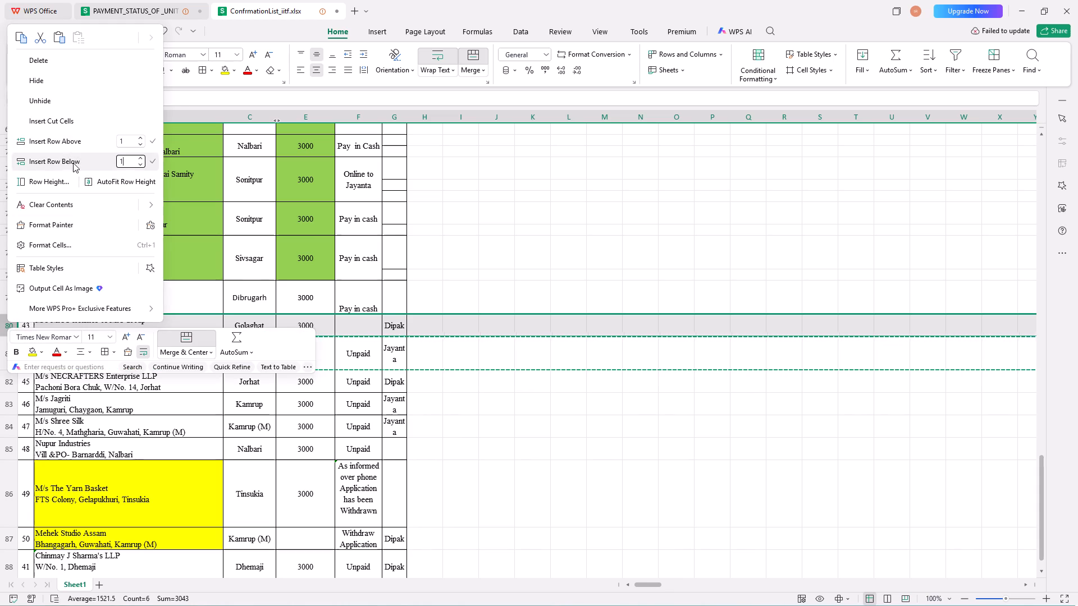
pyautogui.click(62, 141)
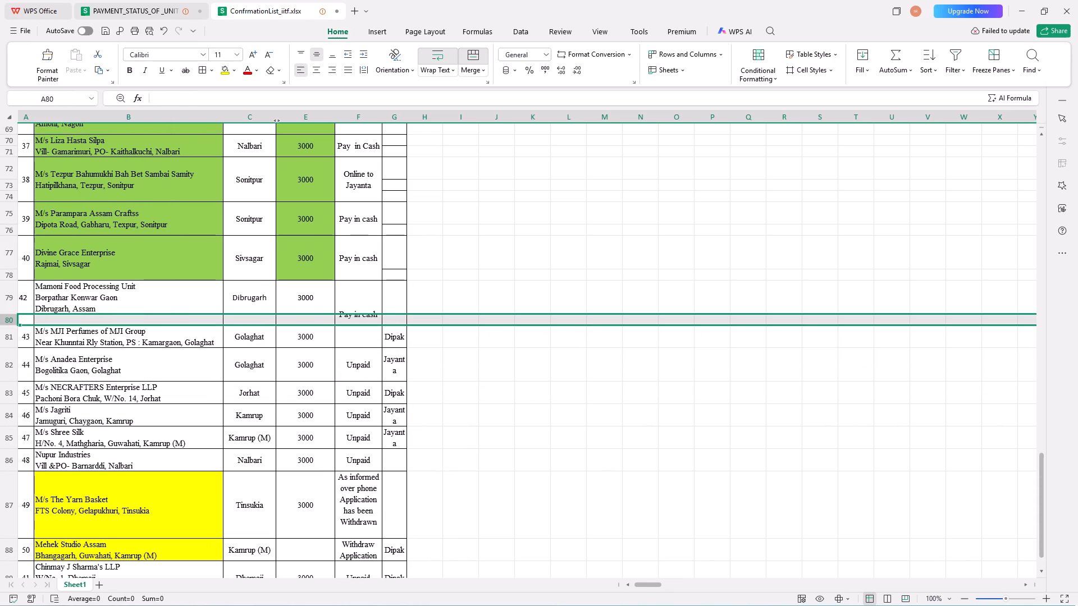
pyautogui.click(115, 364)
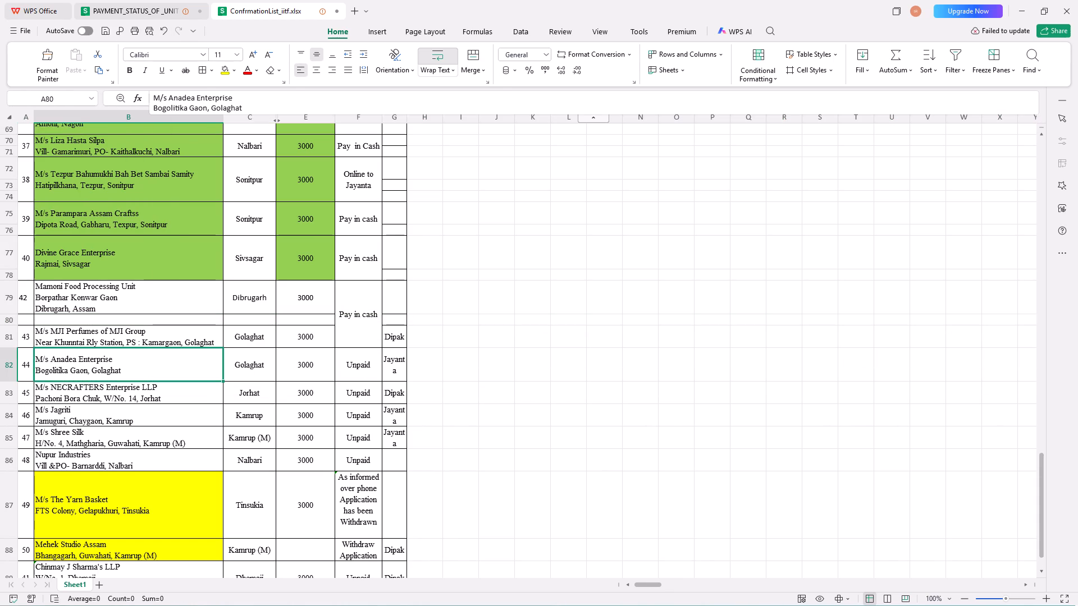
pyautogui.click(3, 371)
pyautogui.hotkey('ctrl', 'x')
pyautogui.click(9, 319)
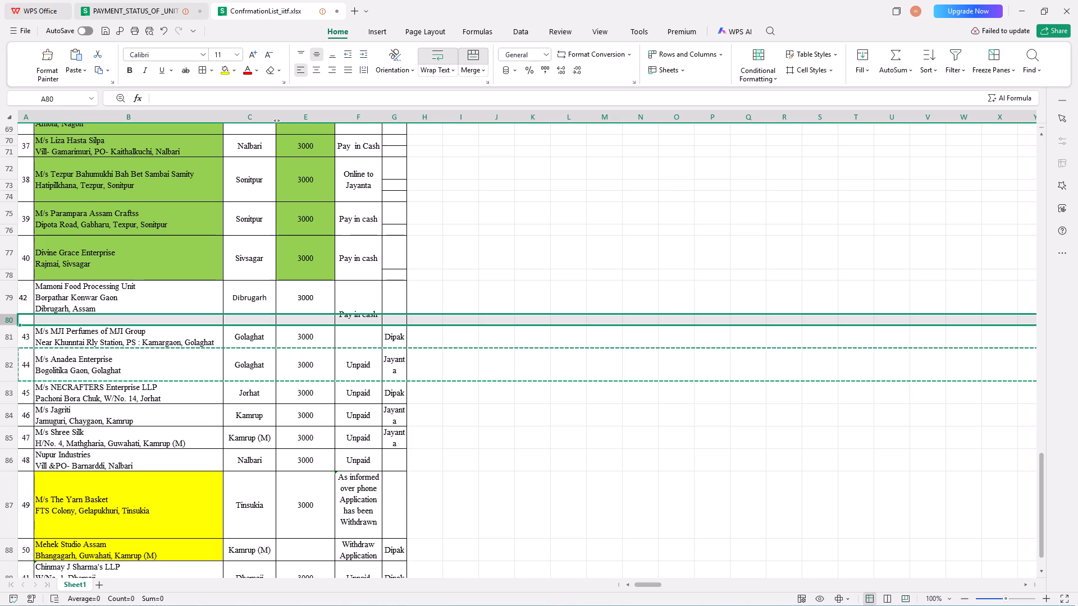
pyautogui.hotkey('ctrl', 'v')
pyautogui.click(566, 321)
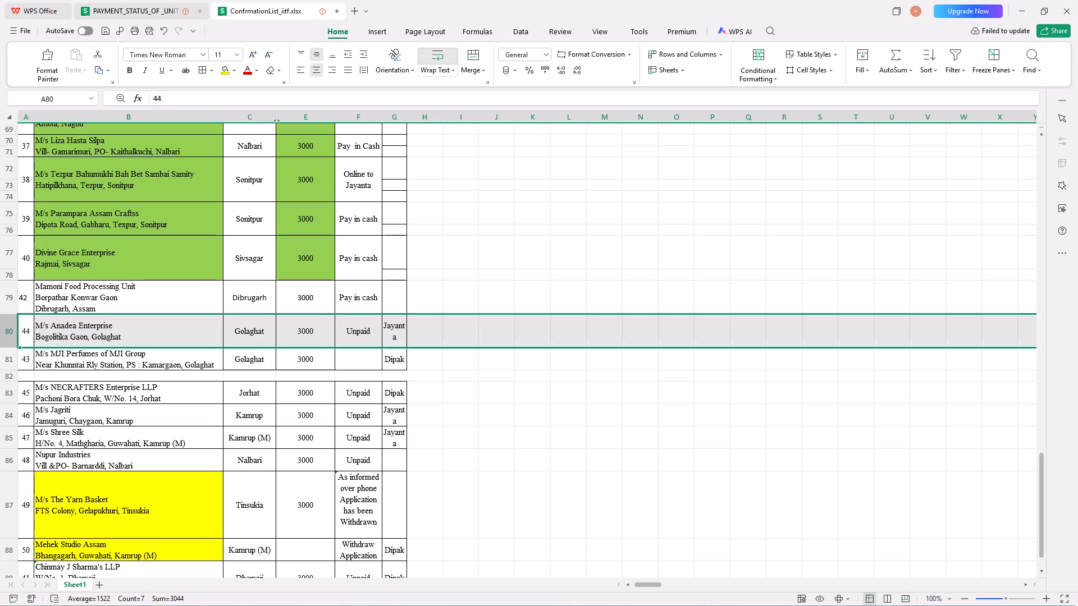
pyautogui.click(139, 379)
# Fill M/s Anadea Enterprise's payment status with "Pay in cash" from the unit above.
pyautogui.click(364, 338)
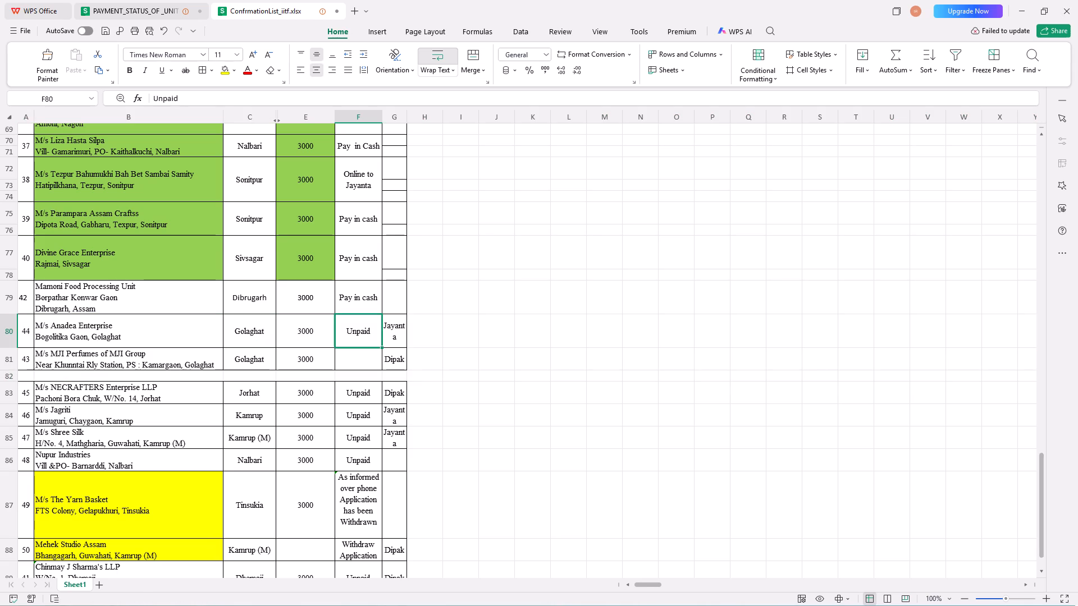
pyautogui.hotkey('ctrl', 'd')
pyautogui.click(499, 361)
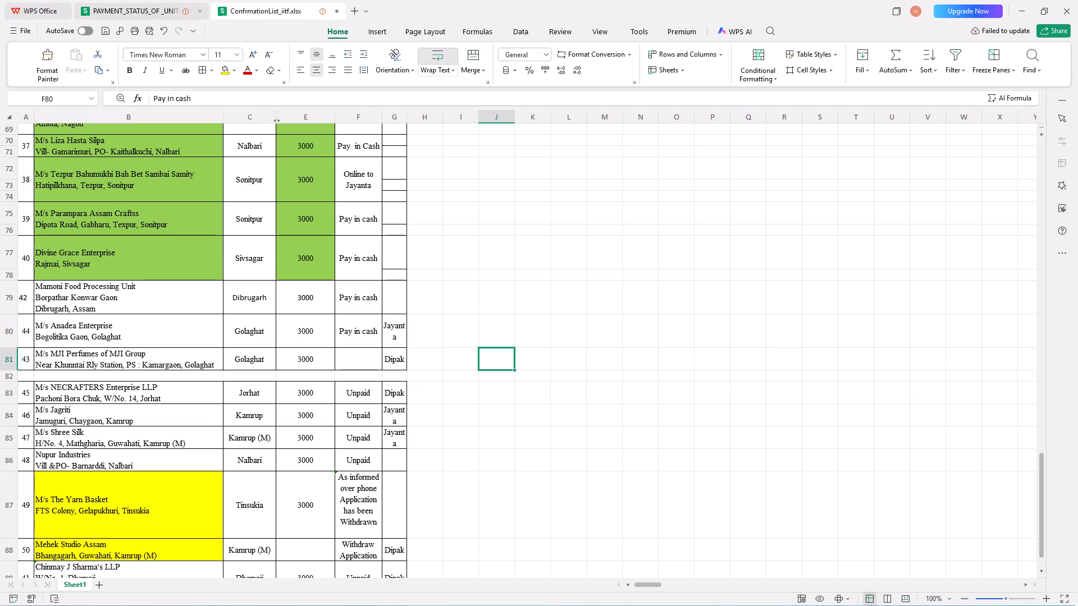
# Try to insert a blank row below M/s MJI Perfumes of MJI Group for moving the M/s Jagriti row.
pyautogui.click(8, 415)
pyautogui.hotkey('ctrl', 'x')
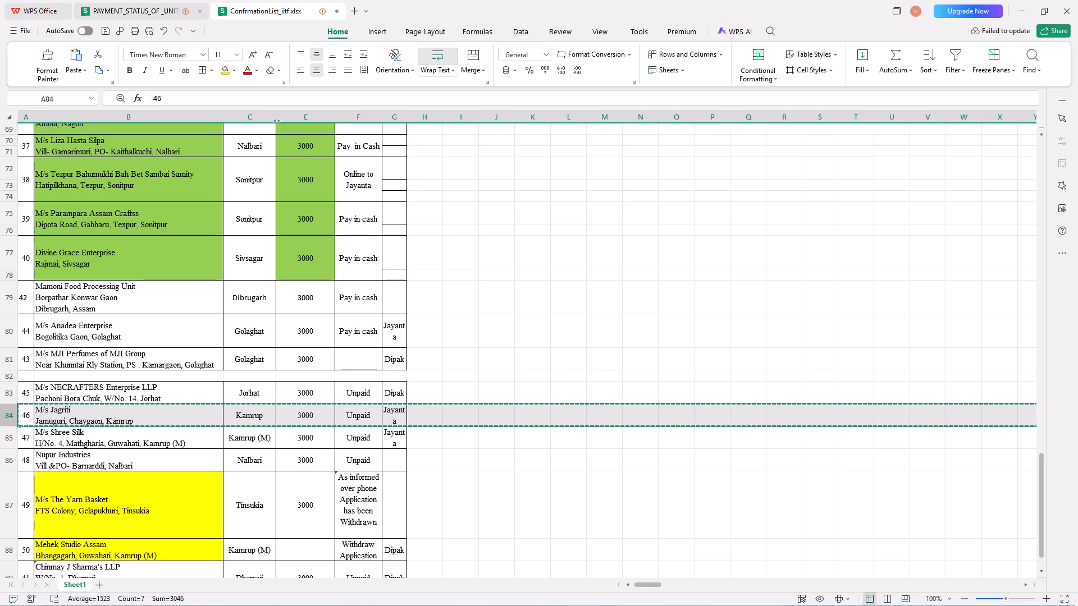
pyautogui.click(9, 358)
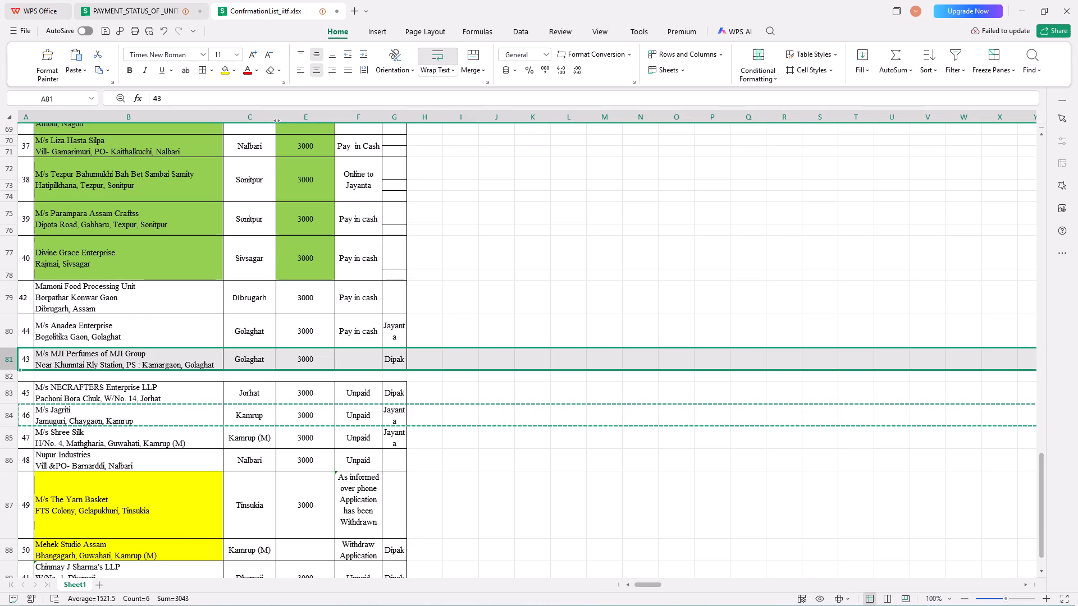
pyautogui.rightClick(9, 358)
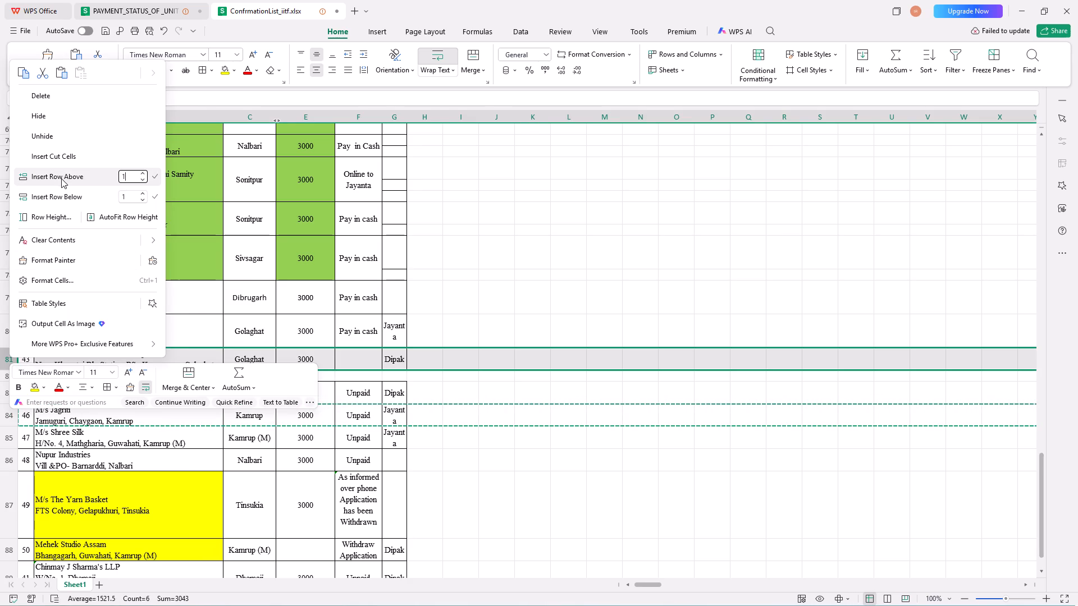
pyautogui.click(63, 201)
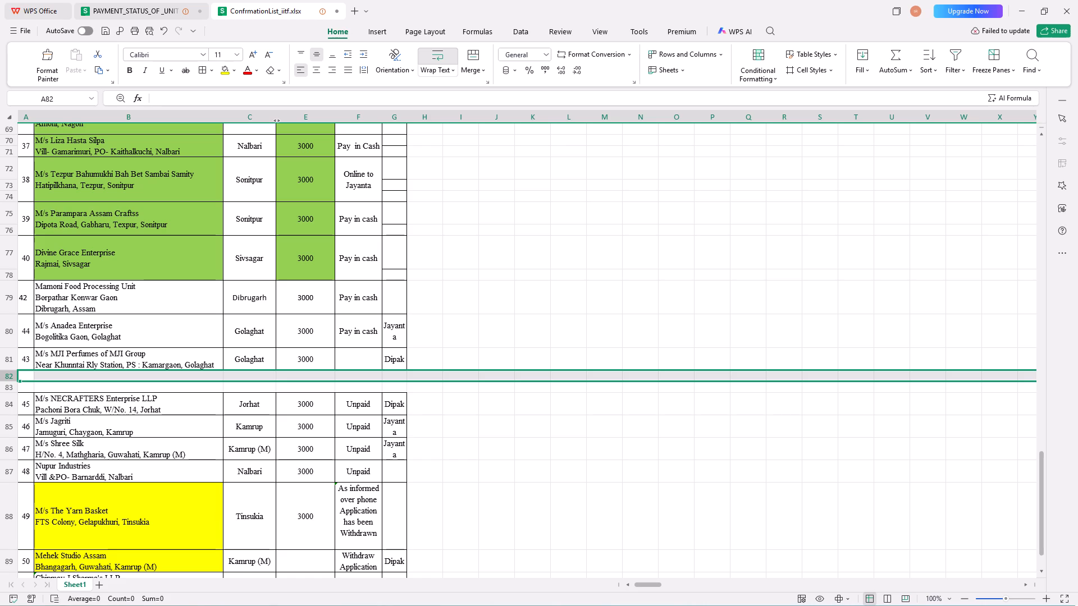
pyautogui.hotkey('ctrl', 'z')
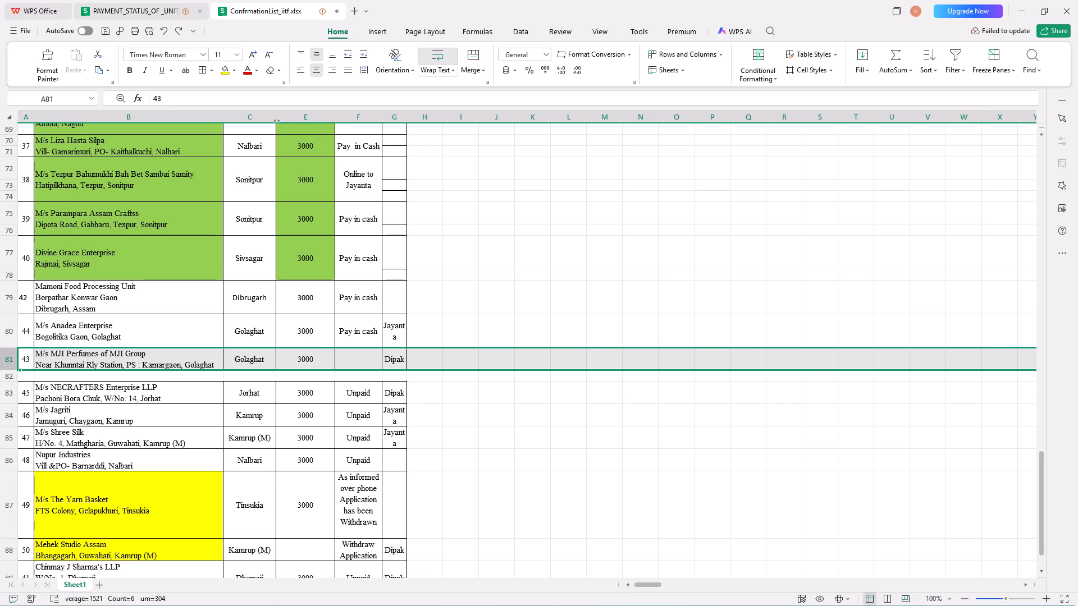
# Insert a blank row above M/s MJI Perfumes of MJI Group at serial 43.
pyautogui.rightClick(11, 362)
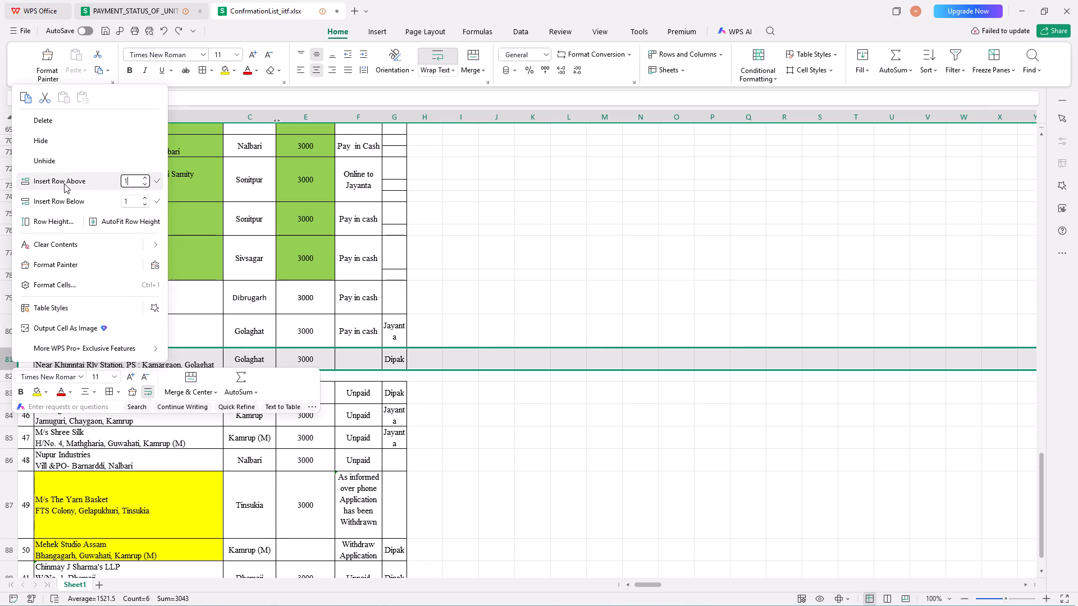
pyautogui.click(65, 182)
pyautogui.click(63, 354)
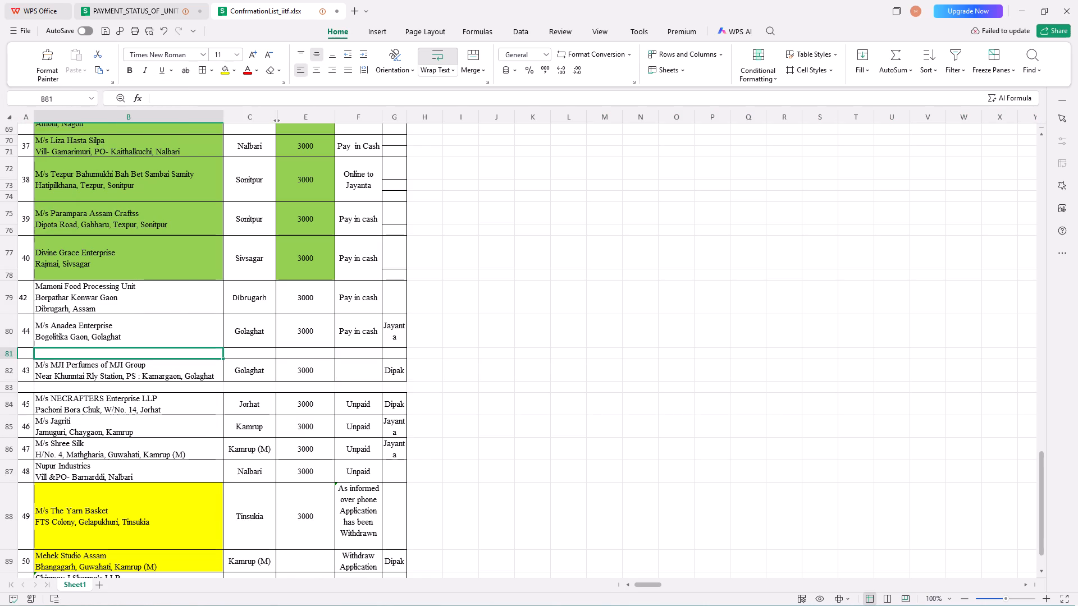
pyautogui.hotkey('ctrl', 'v')
pyautogui.click(267, 412)
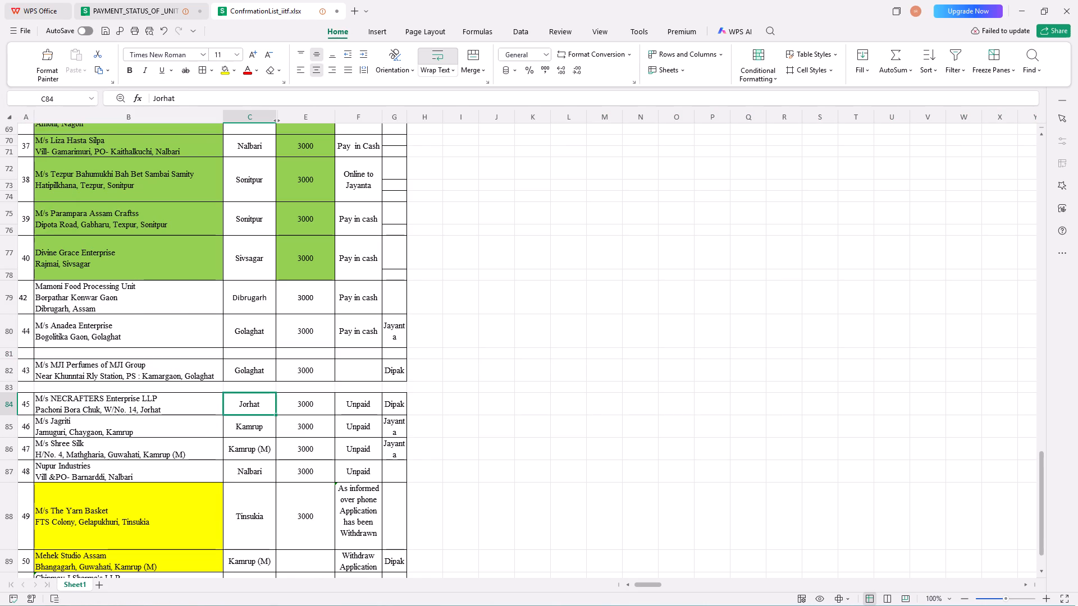
# Move the M/s Jagriti row into the blank row between M/s MJI Perfumes and M/s NECRAFTERS Enterprise LLP.
pyautogui.click(17, 427)
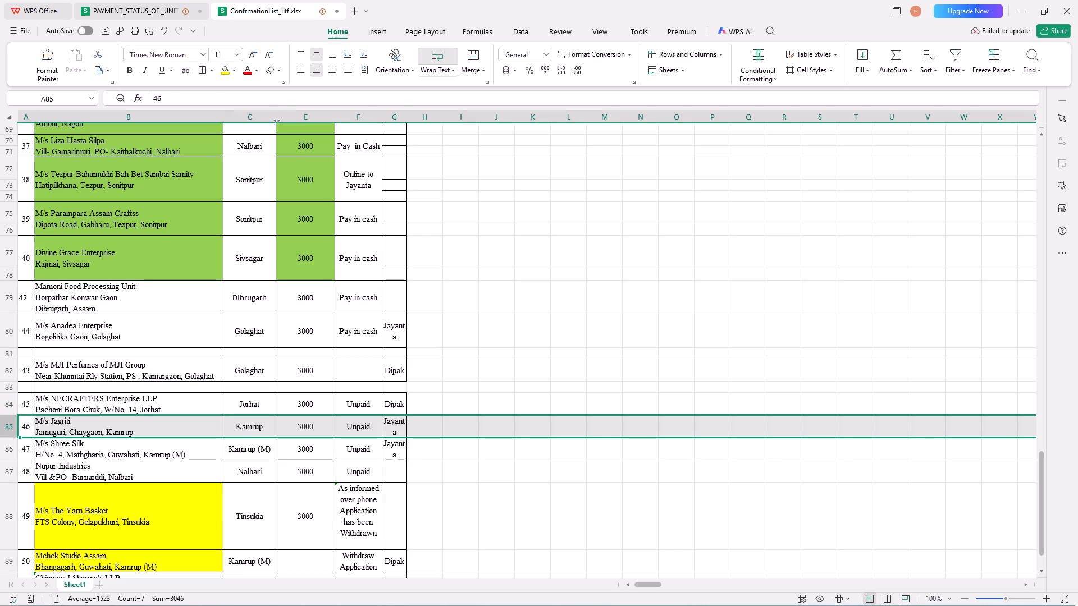
pyautogui.hotkey('ctrl', 'x')
pyautogui.click(10, 384)
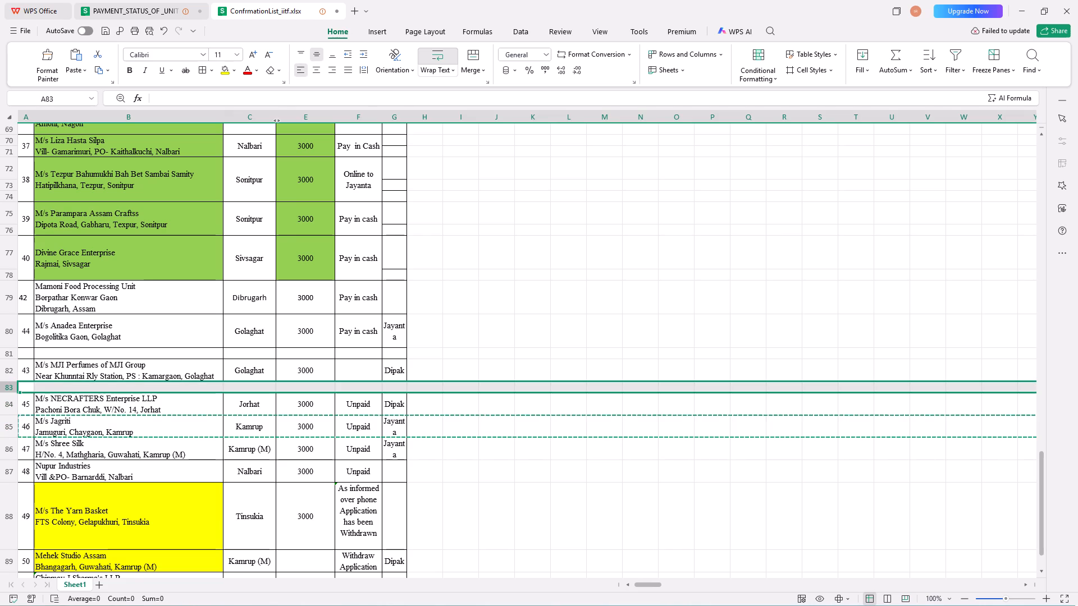
pyautogui.hotkey('ctrl', 'v')
pyautogui.click(276, 389)
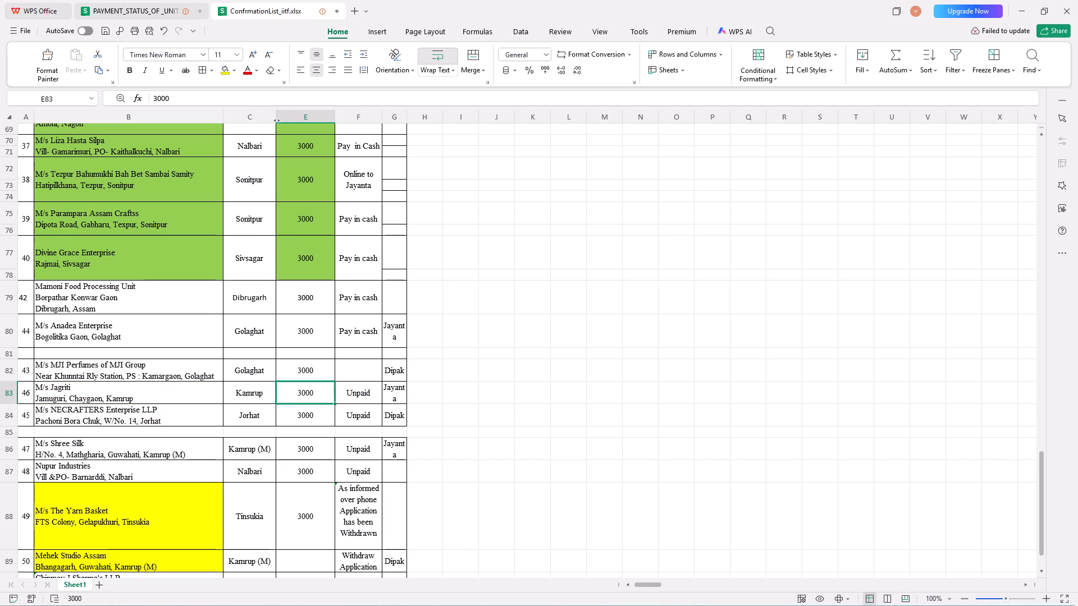
# Move the M/s Jagriti row into the blank row between M/s Anadea Enterprise and M/s MJI Perfumes of MJI Group.
pyautogui.click(355, 334)
pyautogui.hotkey('ctrl', 'c')
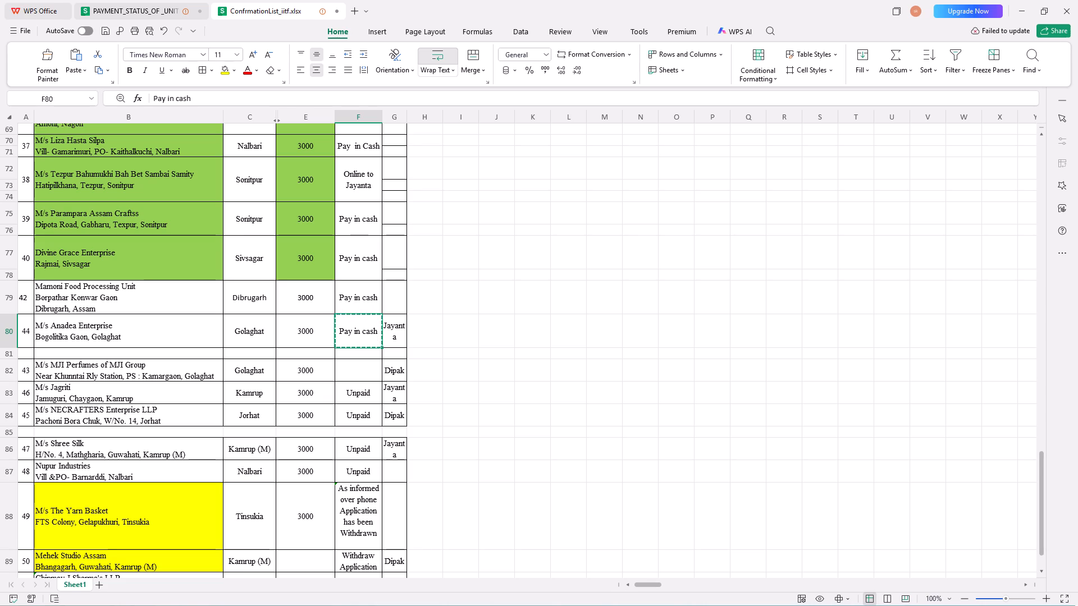
pyautogui.click(3, 391)
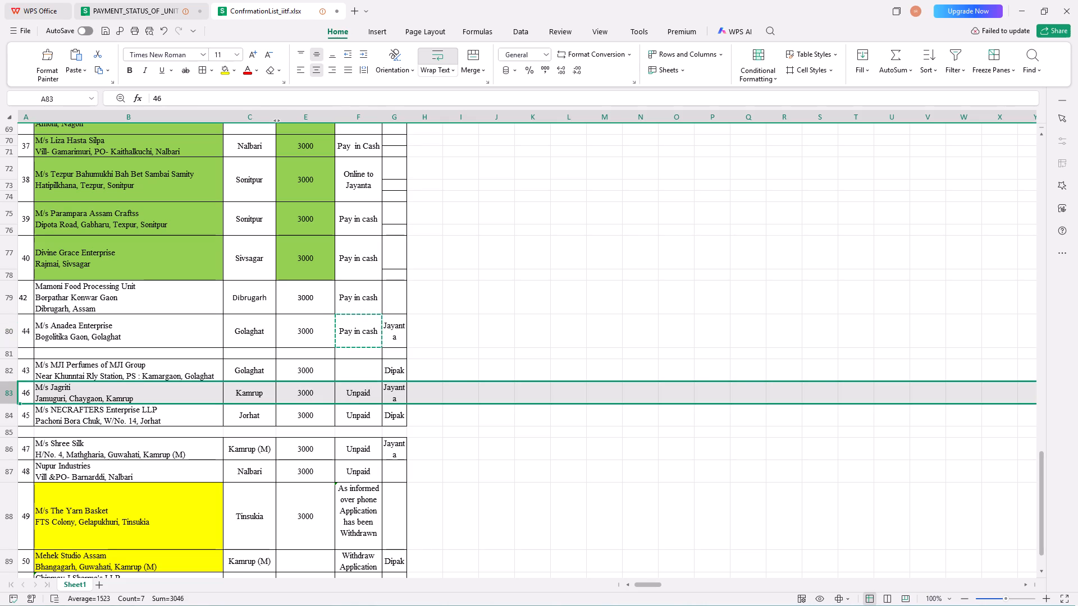
pyautogui.hotkey('ctrl', 'x')
pyautogui.click(10, 355)
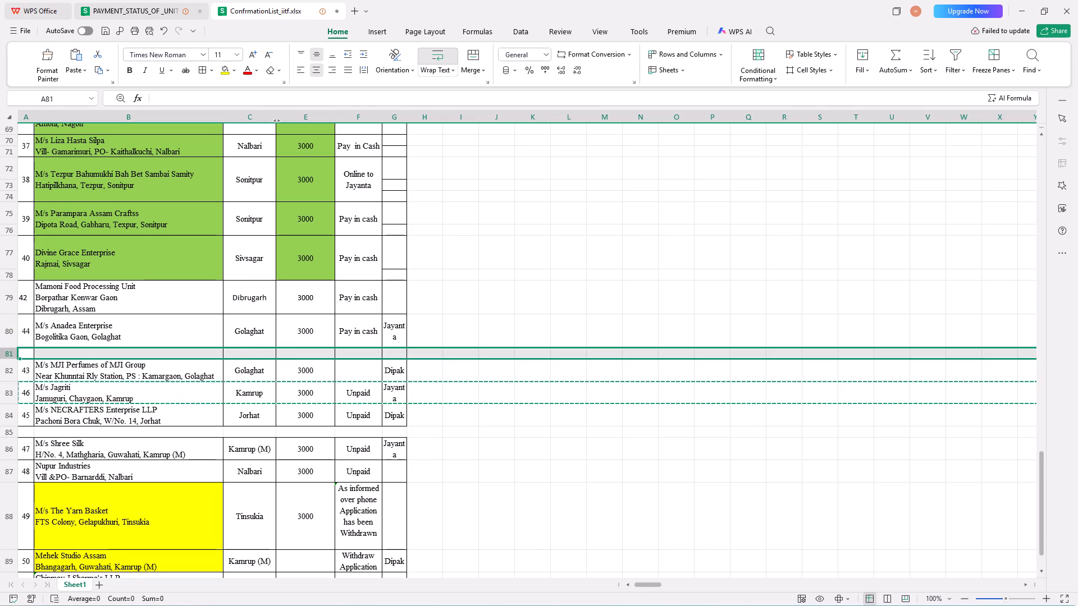
pyautogui.hotkey('ctrl', 'v')
pyautogui.click(267, 384)
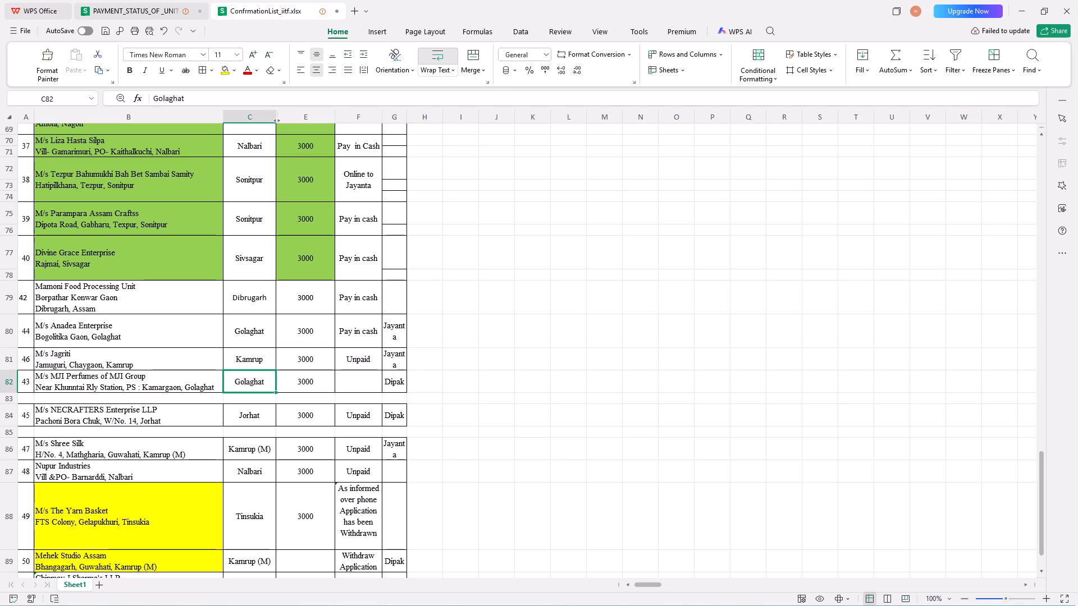
# Fill M/s Jagriti's payment status with "Pay in cash" from the unit above.
pyautogui.click(347, 358)
pyautogui.hotkey('ctrl', 'd')
pyautogui.click(496, 393)
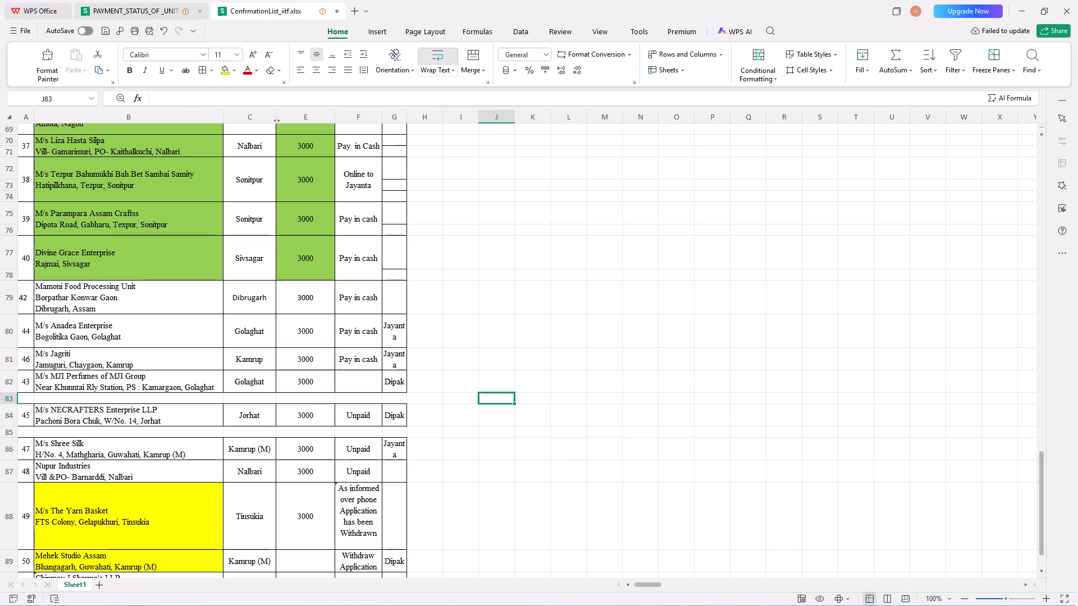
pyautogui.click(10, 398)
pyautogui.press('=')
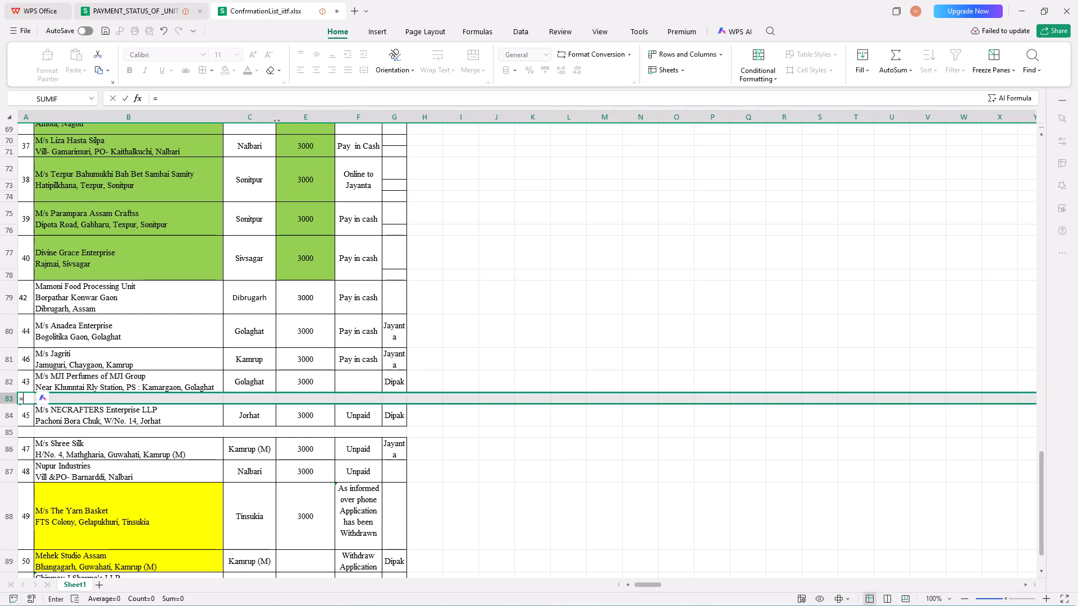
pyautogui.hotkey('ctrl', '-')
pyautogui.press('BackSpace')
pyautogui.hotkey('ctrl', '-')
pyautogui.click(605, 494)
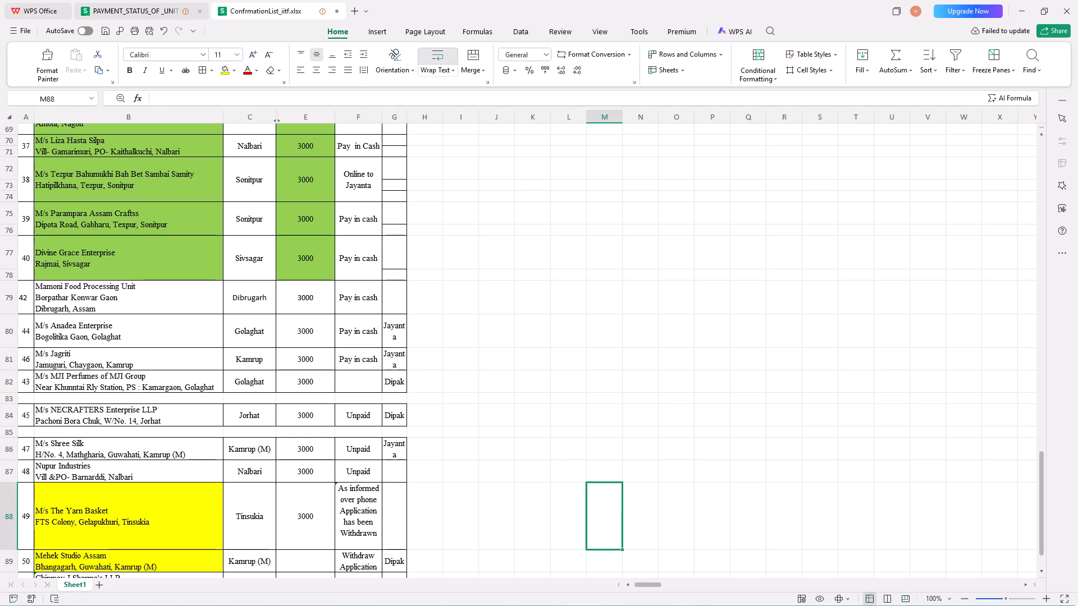
# Delete the blank rows directly above and below M/s NECRAFTERS Enterprise LLP.
pyautogui.click(8, 398)
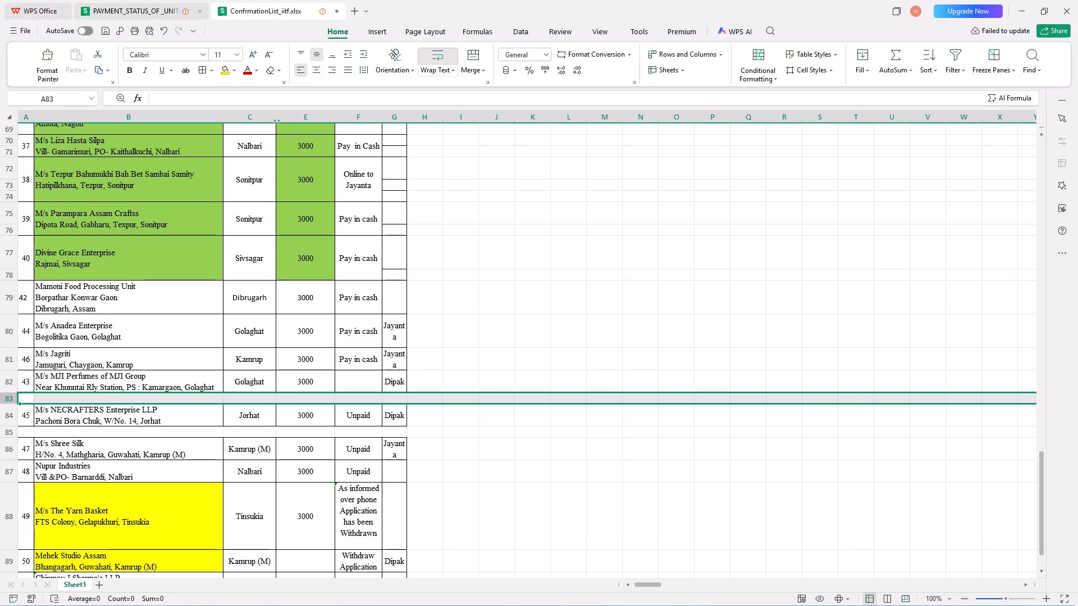
pyautogui.hotkey('ctrl', '-')
pyautogui.click(56, 430)
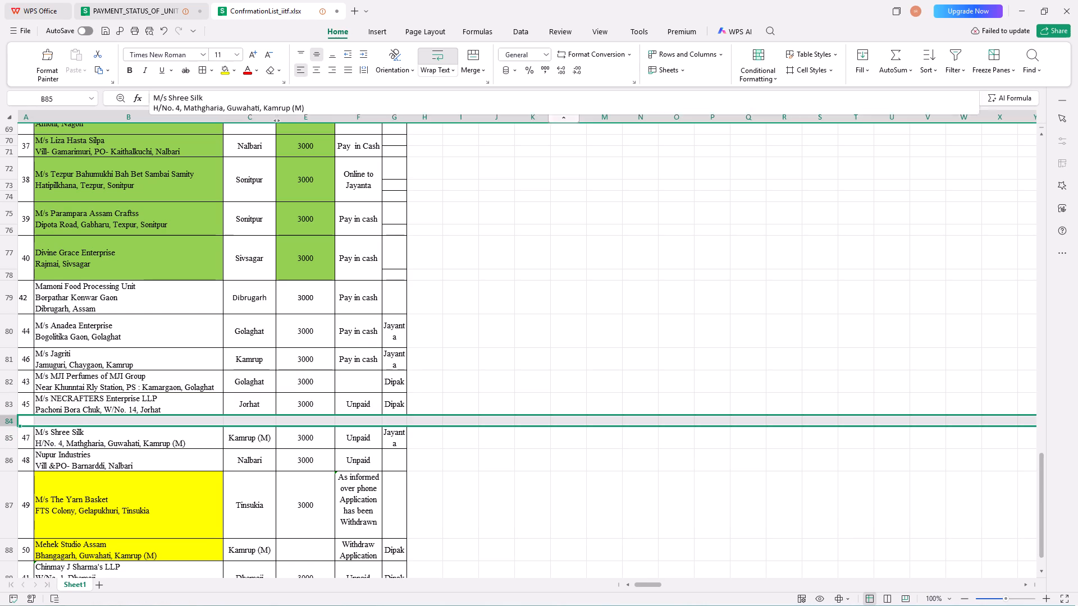
pyautogui.click(4, 421)
pyautogui.hotkey('ctrl', '-')
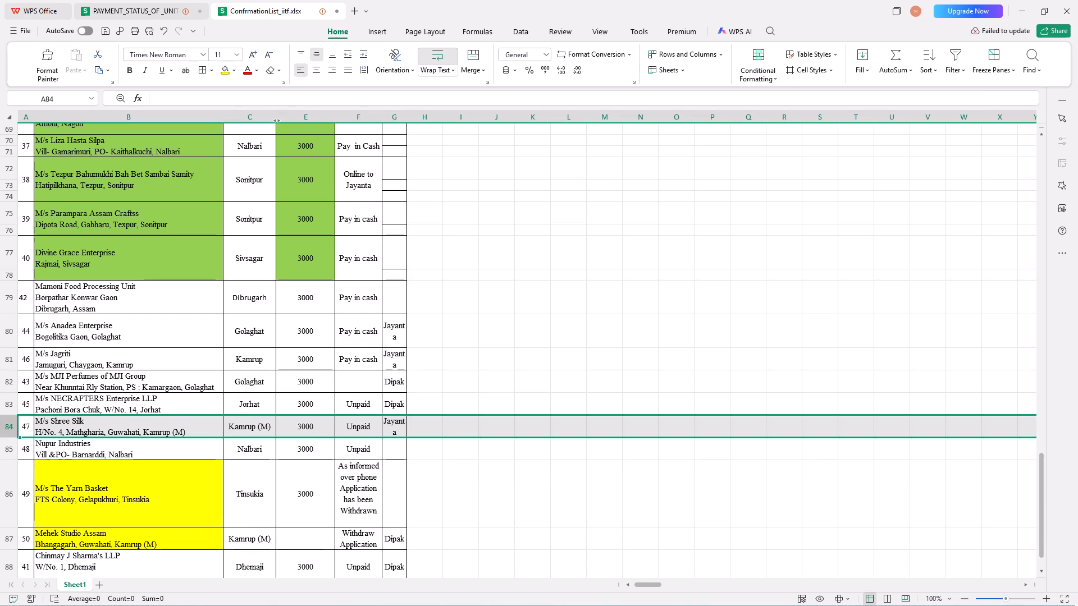
pyautogui.click(136, 433)
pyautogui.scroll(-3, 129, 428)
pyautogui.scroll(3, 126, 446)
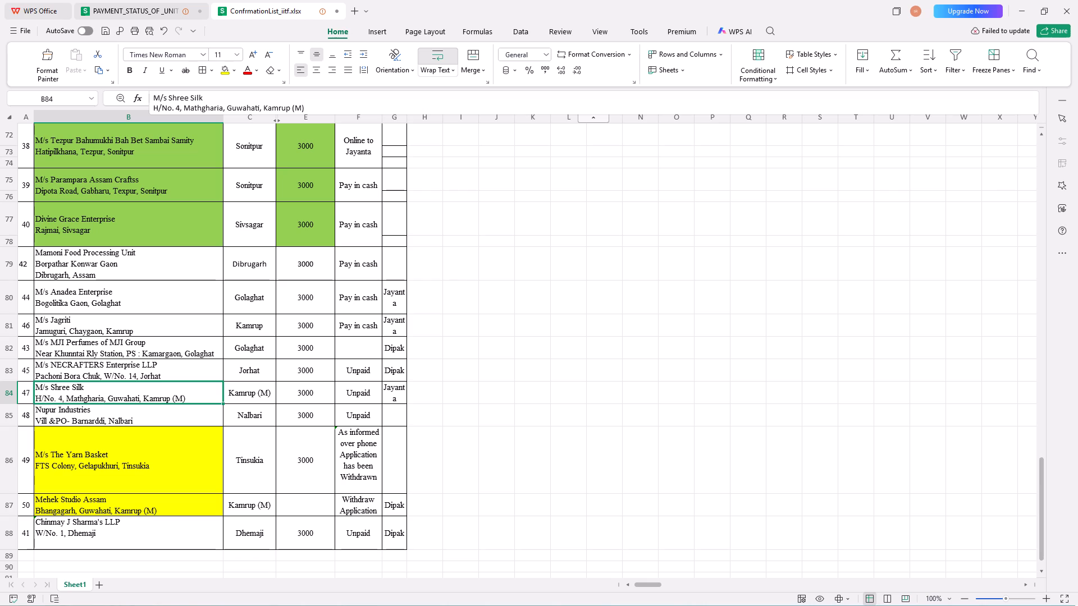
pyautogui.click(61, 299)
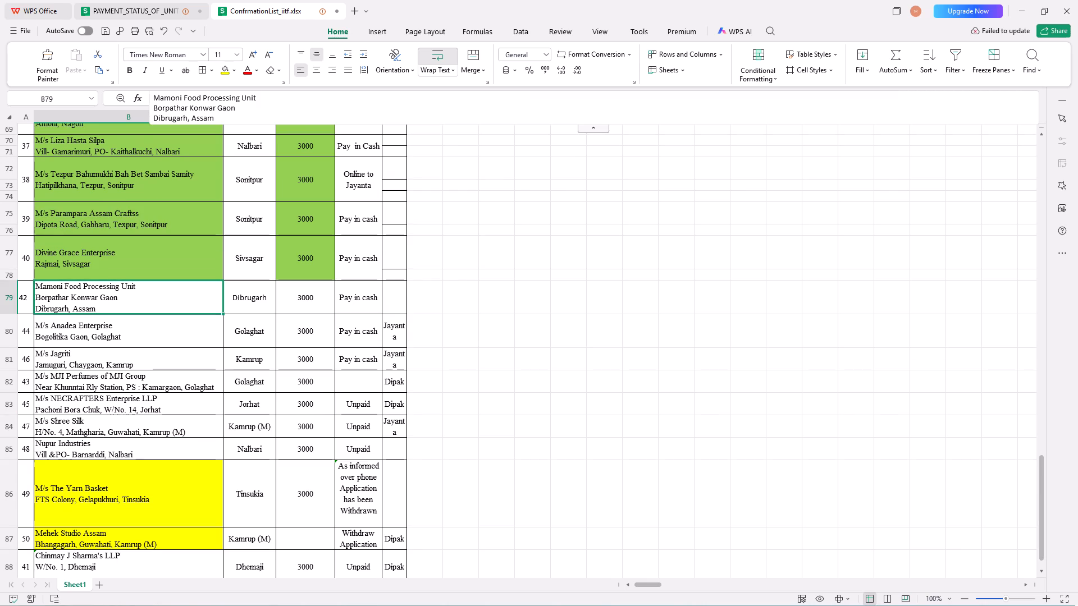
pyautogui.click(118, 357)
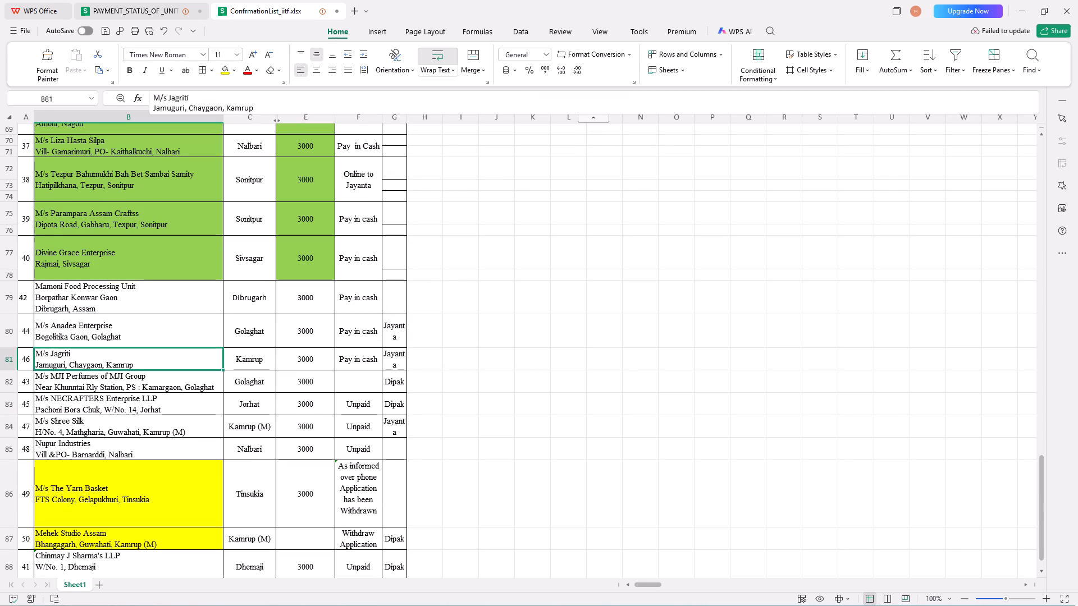
# Select the entire Nupur Industries row at serial 48.
pyautogui.click(8, 452)
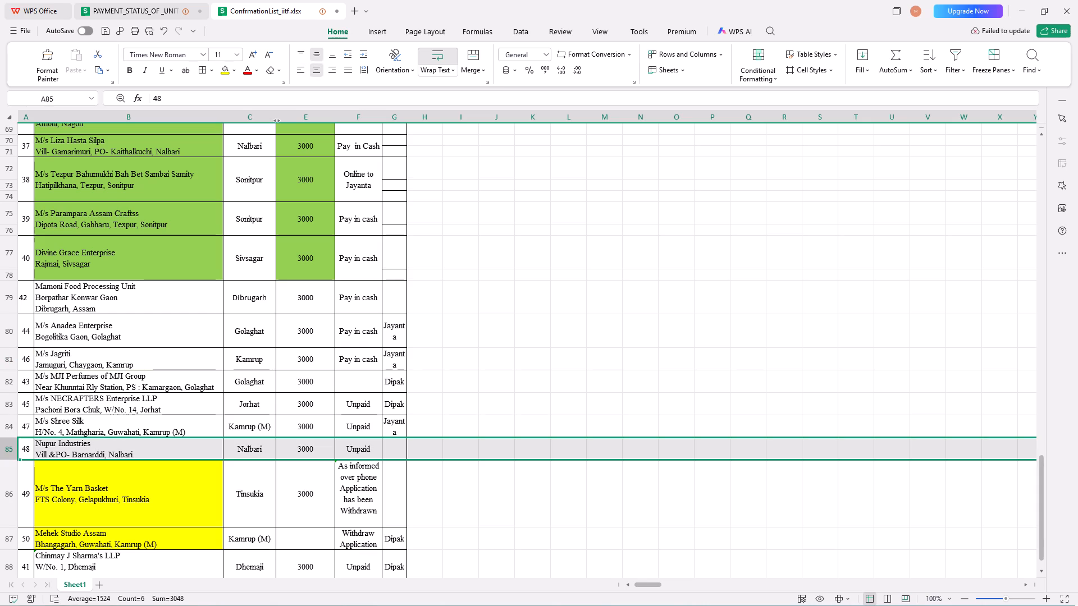
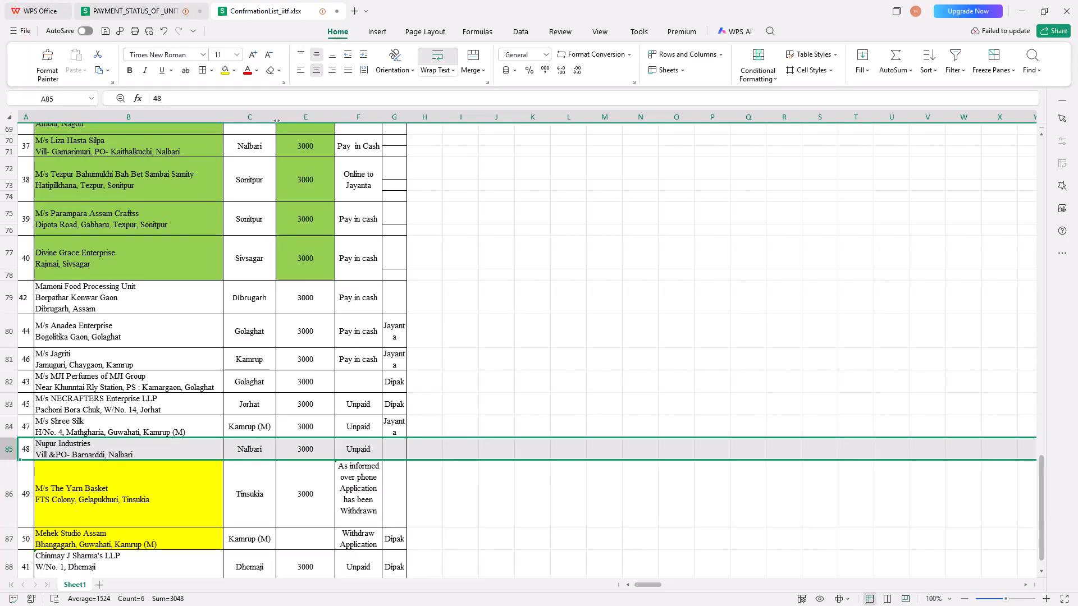
# Check the unit entries in the payment status workbook's Confirmation sheet and return to the confirmation list.
pyautogui.click(139, 3)
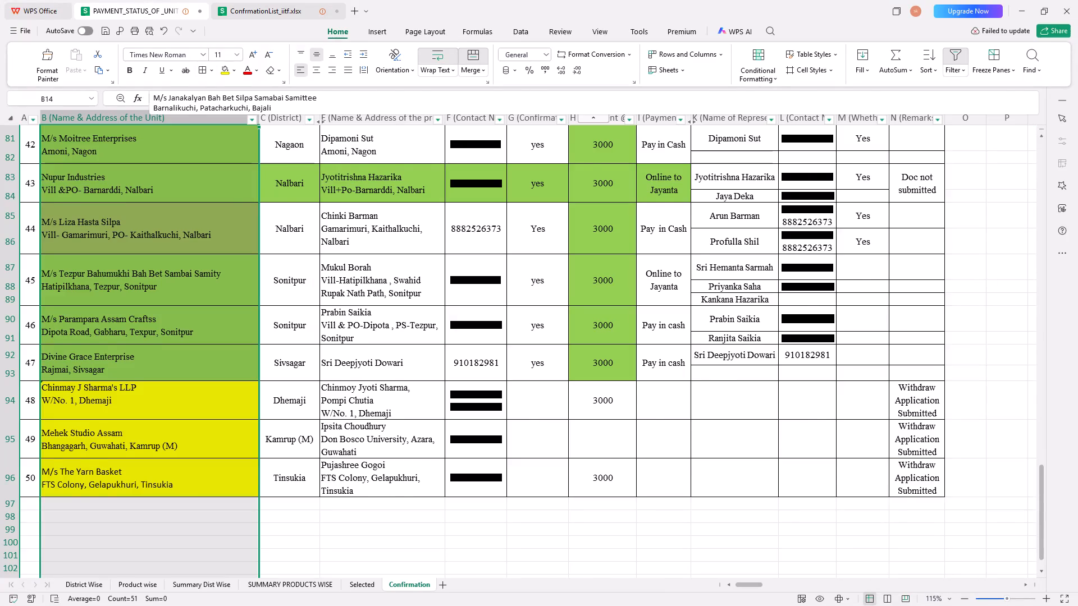
pyautogui.scroll(13, 103, 452)
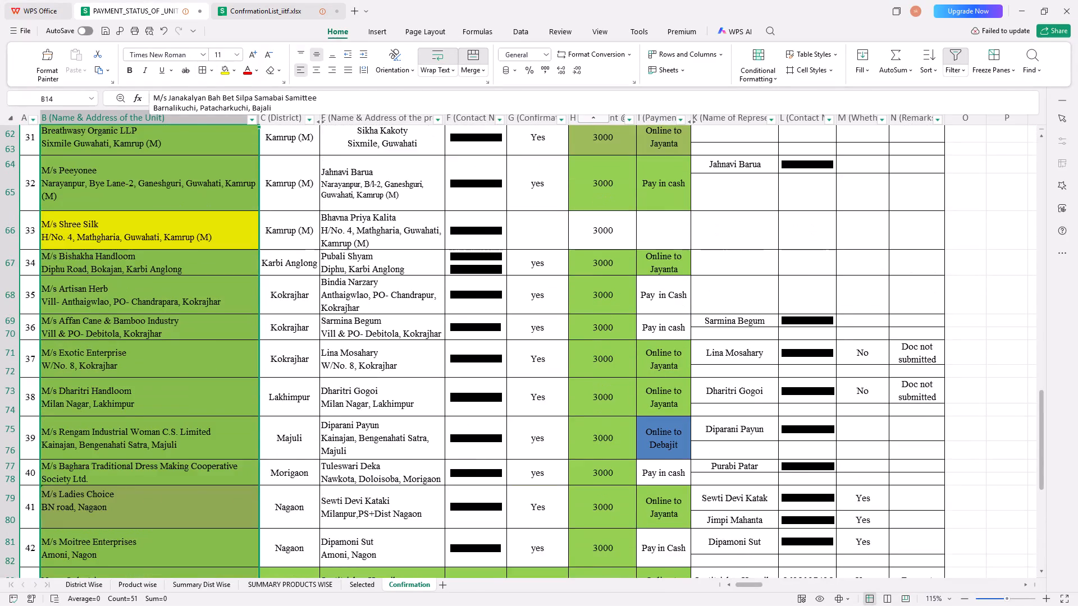
pyautogui.scroll(1, 102, 452)
pyautogui.hotkey('alt', 'Tab')
pyautogui.hotkey('alt', 'Tab')
pyautogui.click(293, 8)
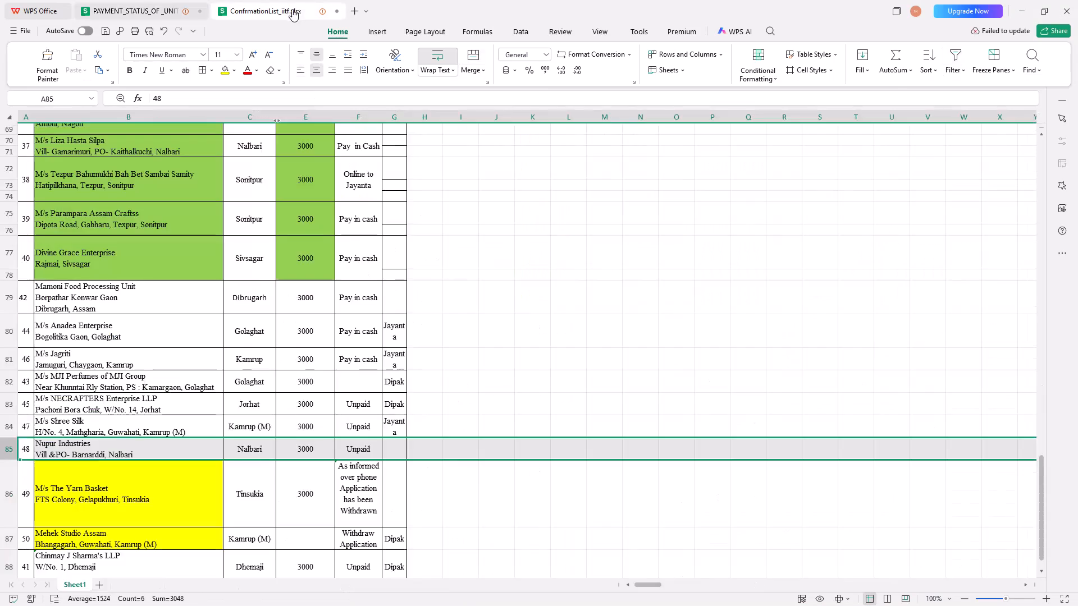
pyautogui.scroll(-3, 97, 472)
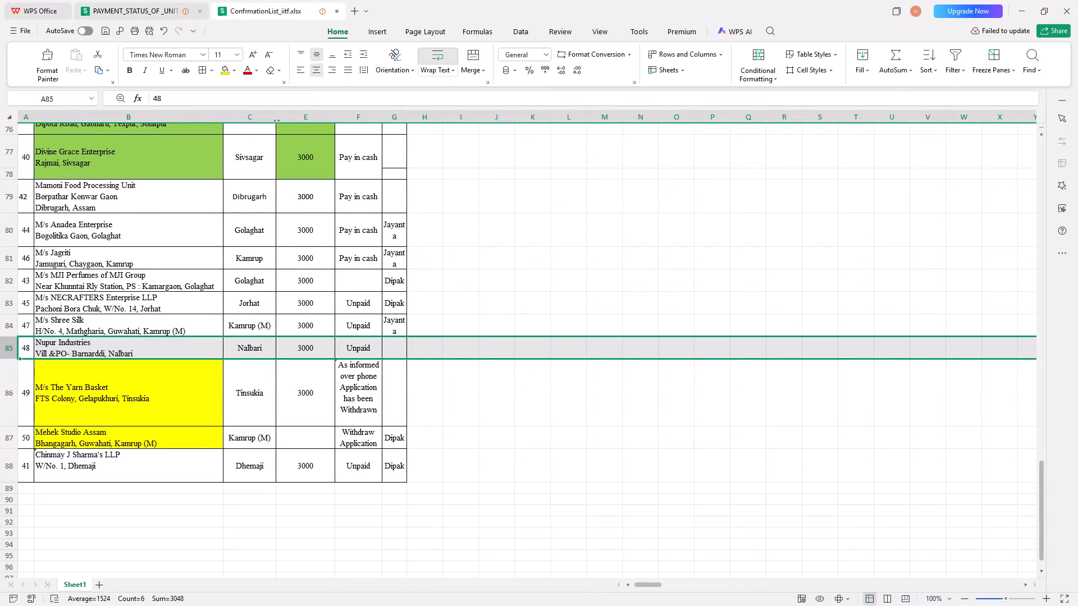
# Insert a blank row above M/s MJI Perfumes of MJI Group and move the Nupur Industries row into it.
pyautogui.click(12, 469)
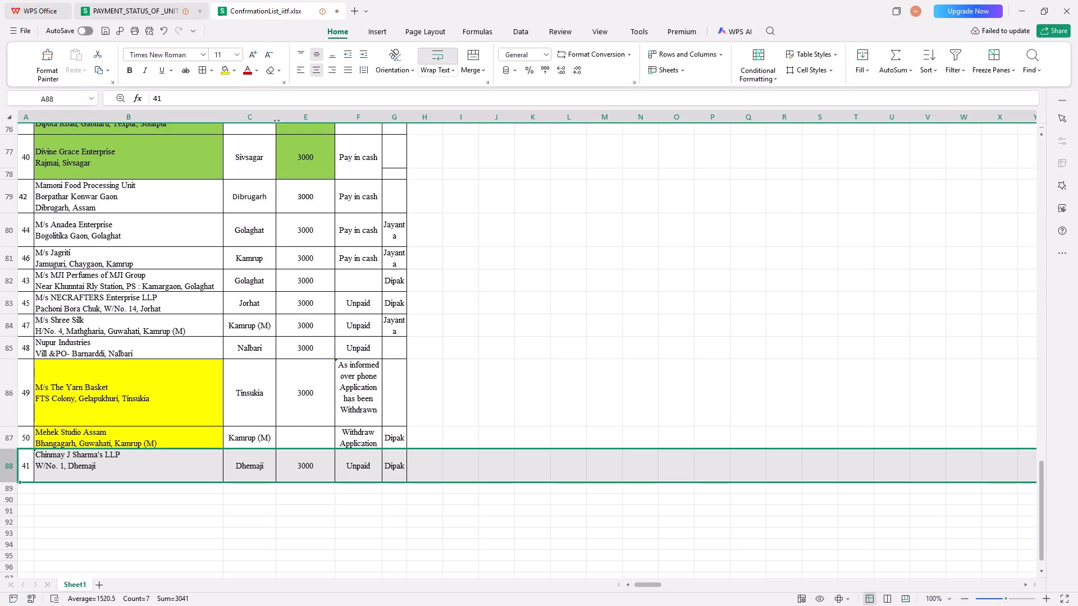
pyautogui.click(7, 347)
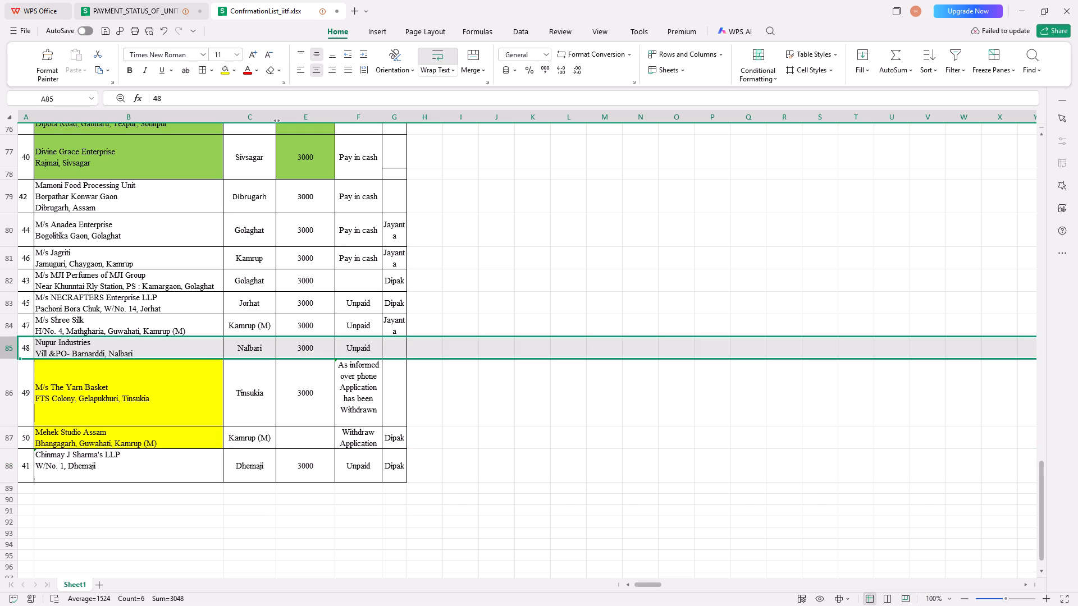
pyautogui.hotkey('ctrl', 'x')
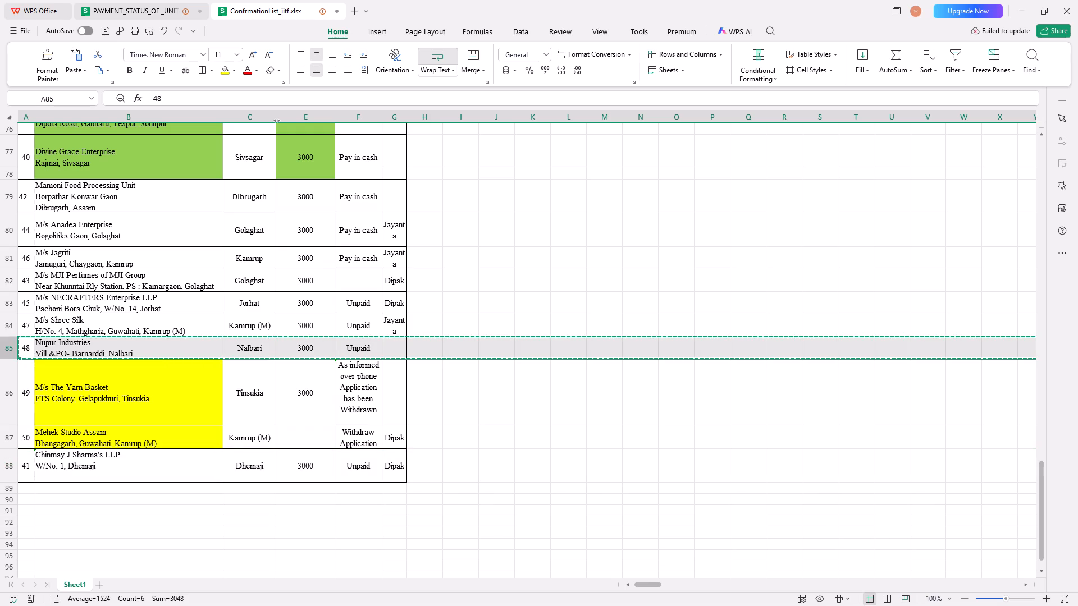
pyautogui.click(9, 280)
pyautogui.rightClick(9, 280)
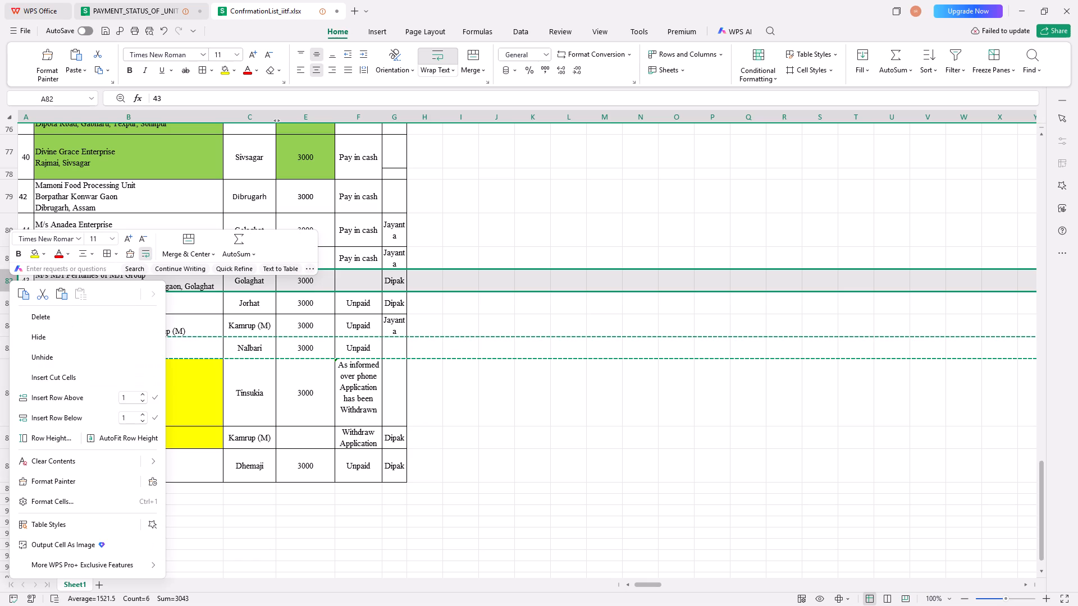
pyautogui.click(53, 400)
pyautogui.click(197, 302)
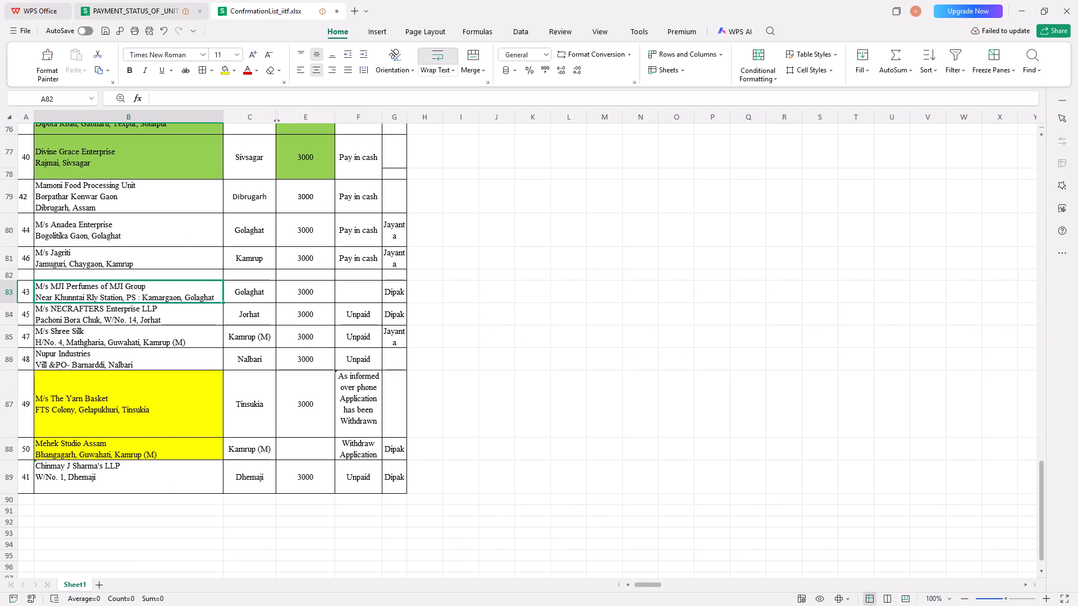
pyautogui.click(0, 357)
pyautogui.hotkey('ctrl', 'x')
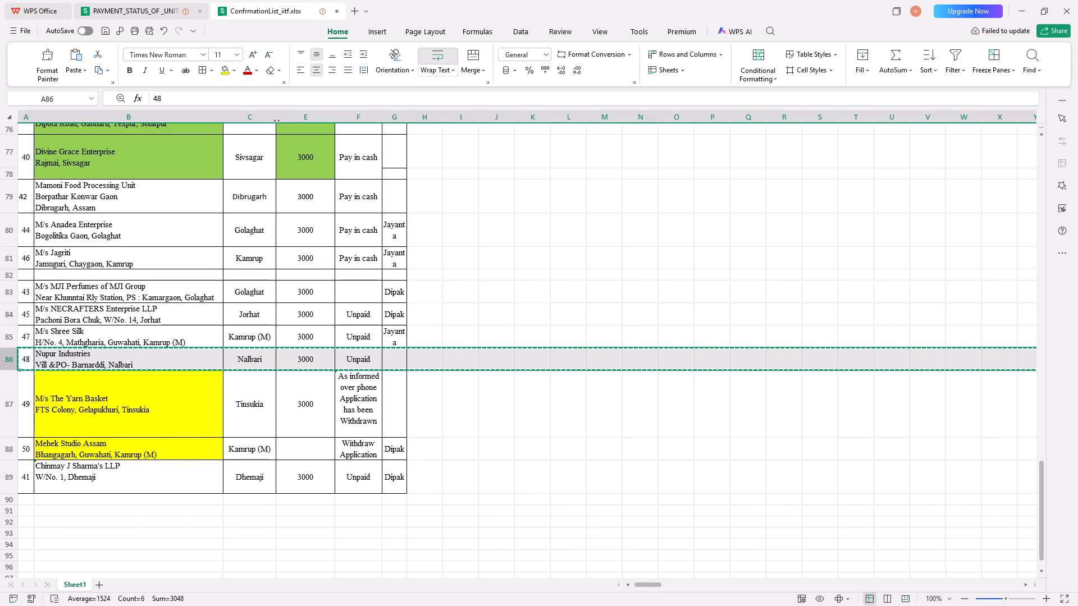
pyautogui.click(8, 275)
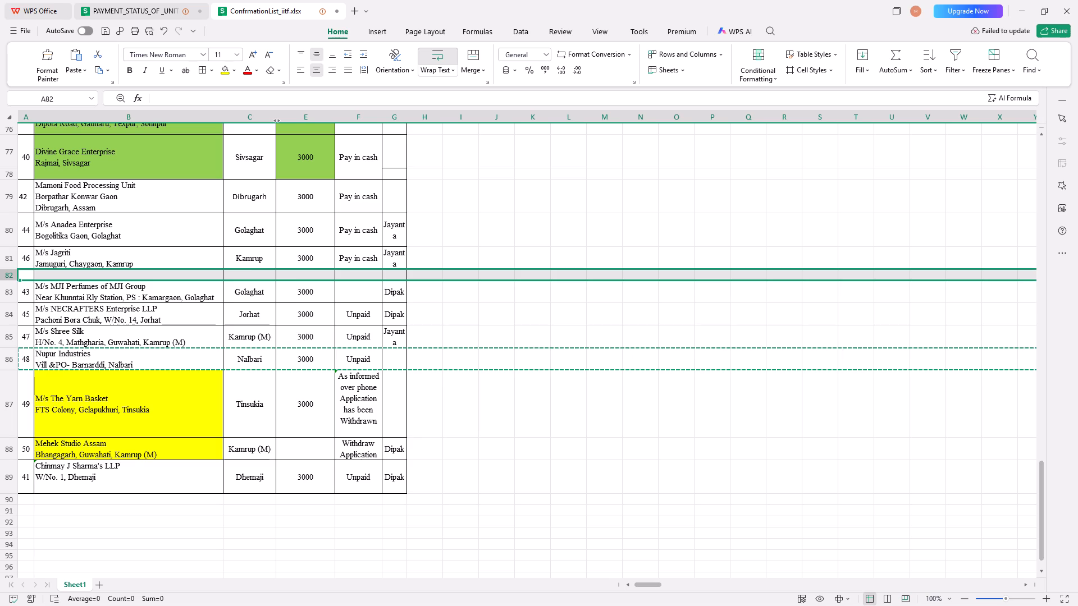
pyautogui.hotkey('ctrl', 'v')
pyautogui.click(569, 328)
# Fill Nupur Industries' payment status with "Pay in cash" from the unit above.
pyautogui.click(345, 281)
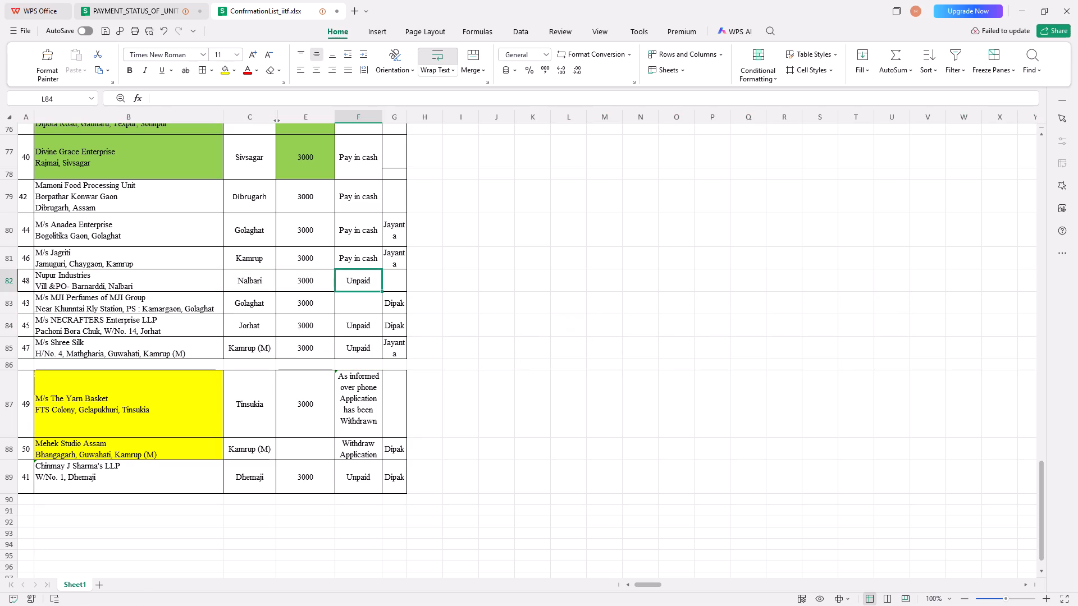
pyautogui.hotkey('ctrl', 'd')
pyautogui.click(480, 310)
# Enter "Unpaid" as the payment status of M/s MJI Perfumes of MJI Group.
pyautogui.click(345, 306)
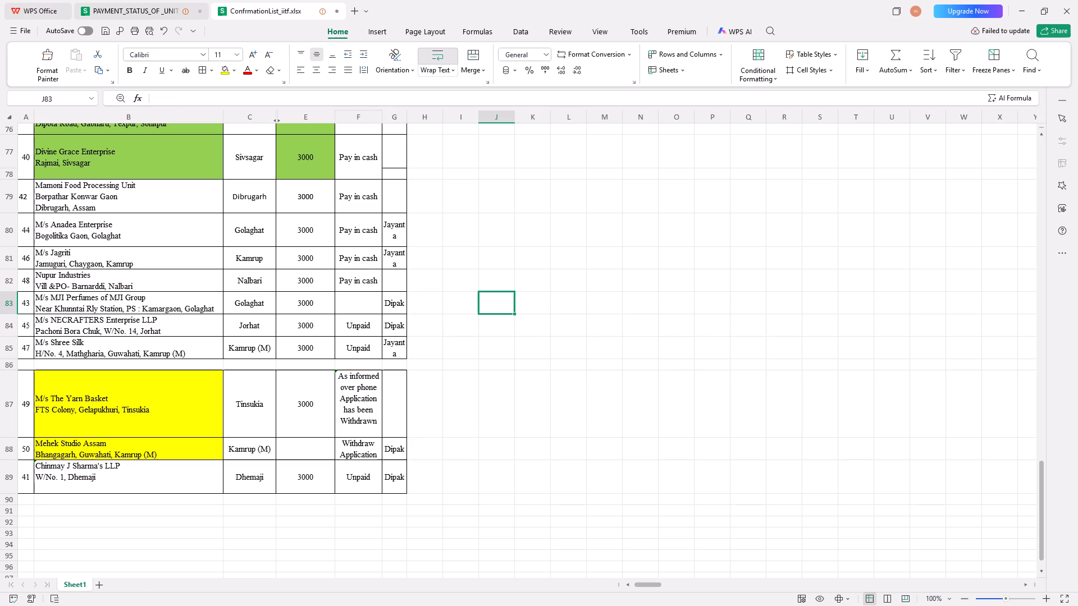
pyautogui.write('Un')
pyautogui.click(434, 330)
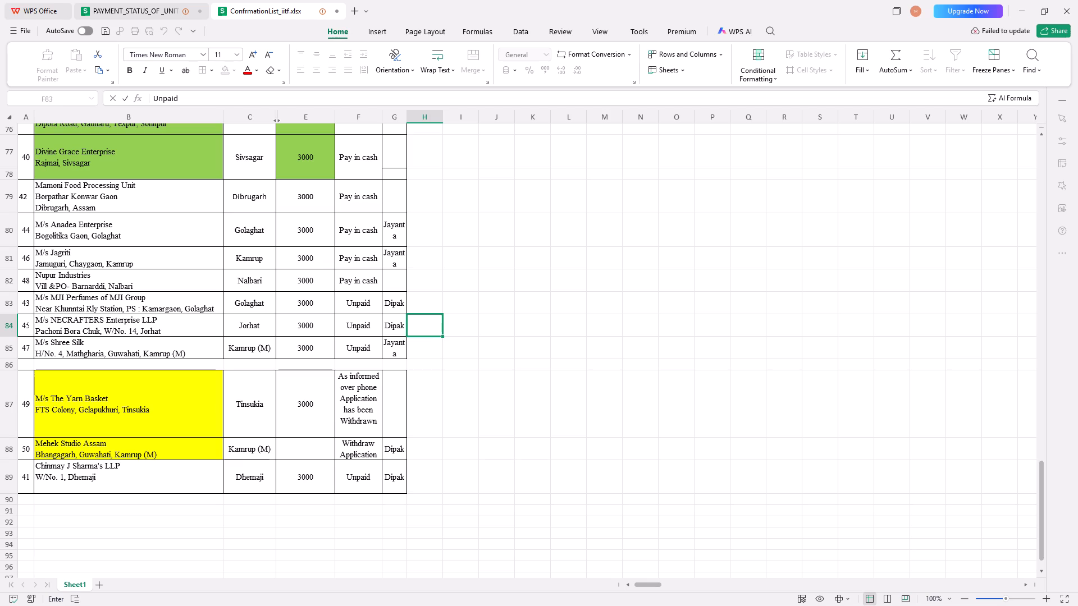
# Move the M/s Shree Silk row to the first empty row below the Dhemaji unit at the end of the list.
pyautogui.click(83, 479)
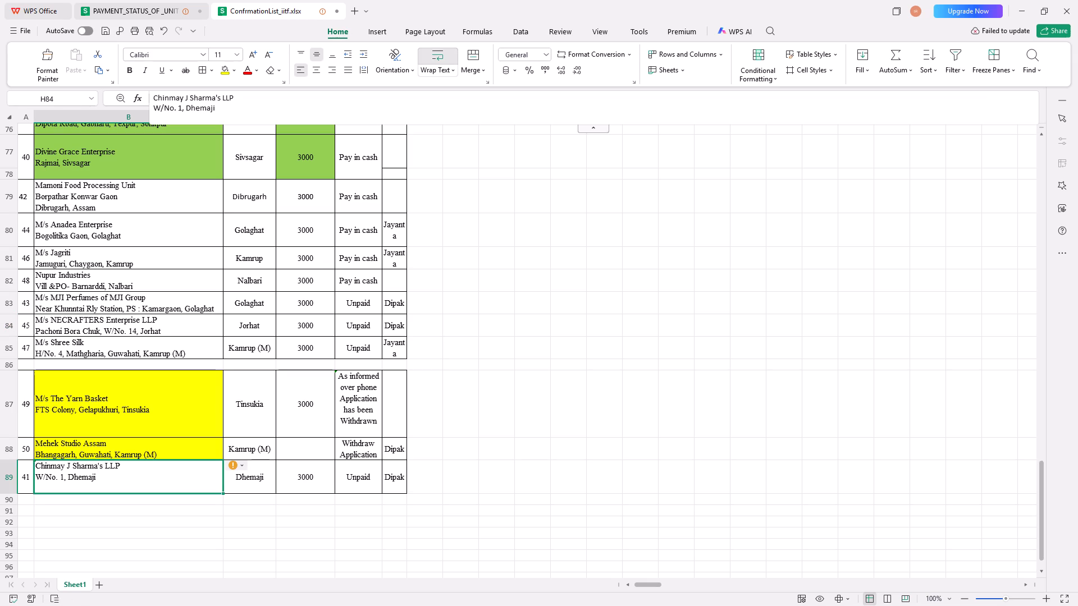
pyautogui.moveTo(68, 346); pyautogui.dragTo(74, 346)
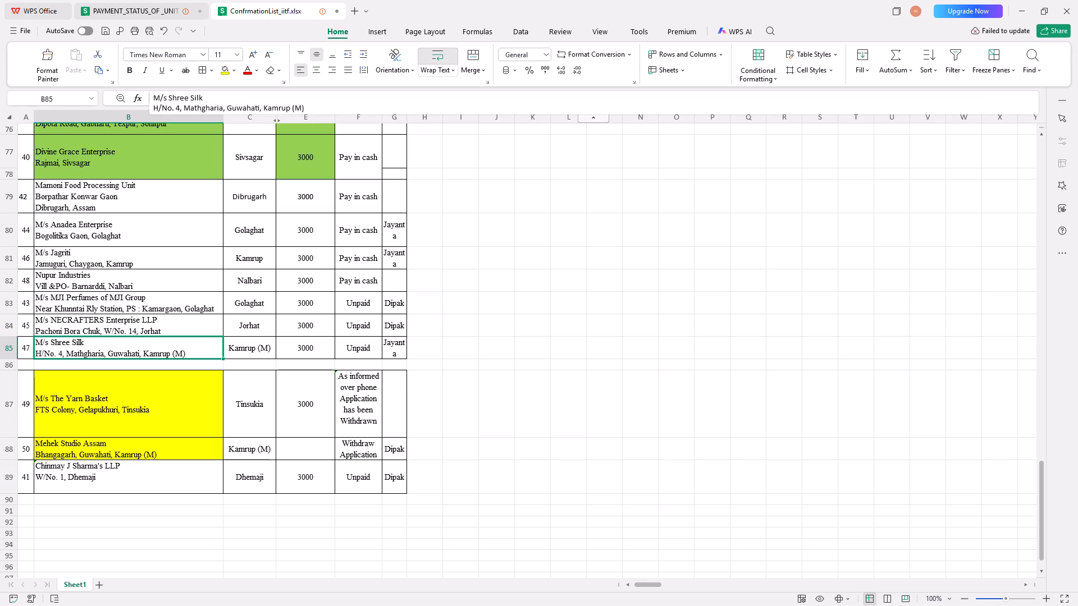
pyautogui.click(15, 346)
pyautogui.hotkey('ctrl', 'x')
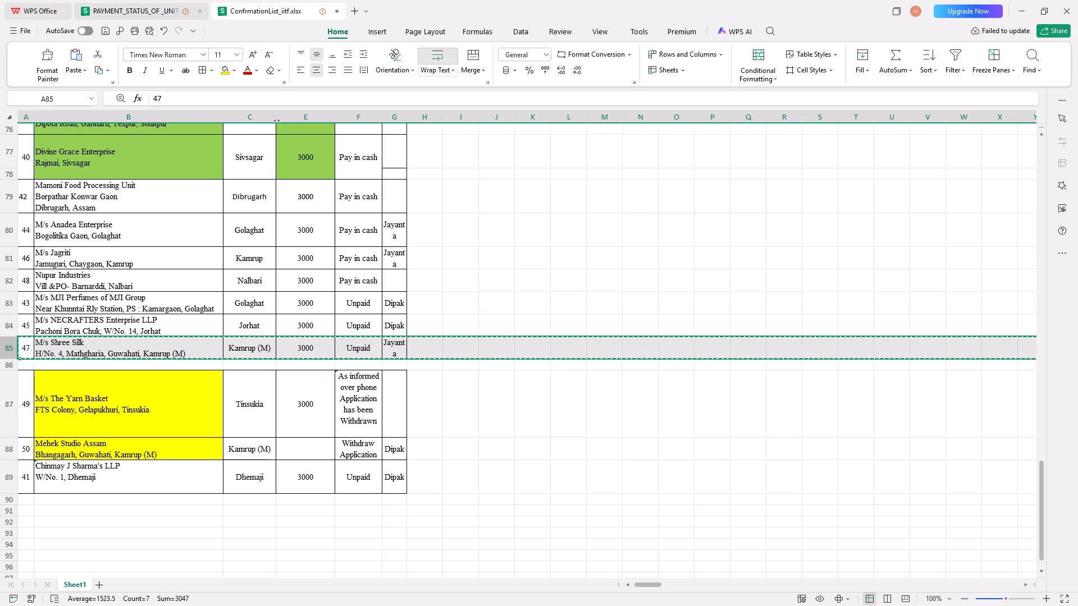
pyautogui.click(15, 497)
pyautogui.hotkey('ctrl', 'v')
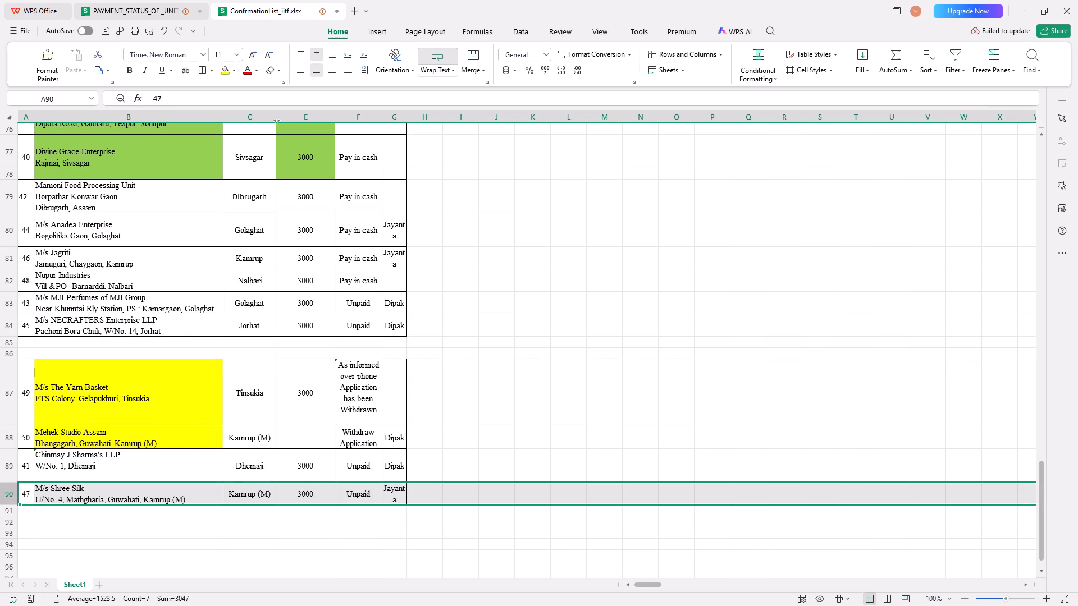
pyautogui.click(387, 515)
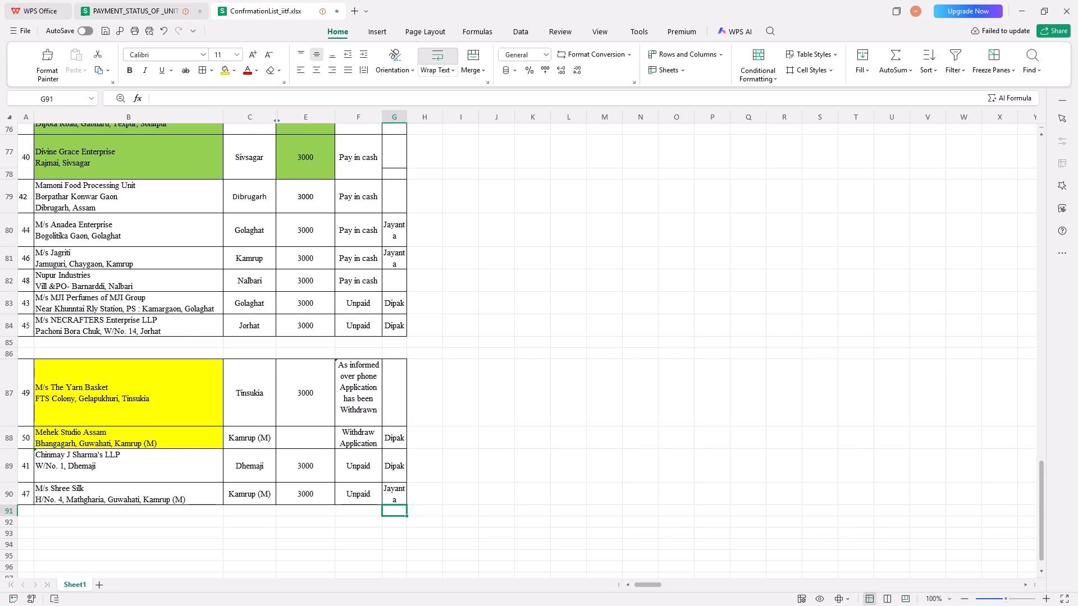
# Move the note "As informed over phone Application has been Withdrawn" from M/s The Yarn Basket's status to M/s Shree Silk's.
pyautogui.doubleClick(340, 365)
pyautogui.moveTo(340, 365); pyautogui.dragTo(377, 408)
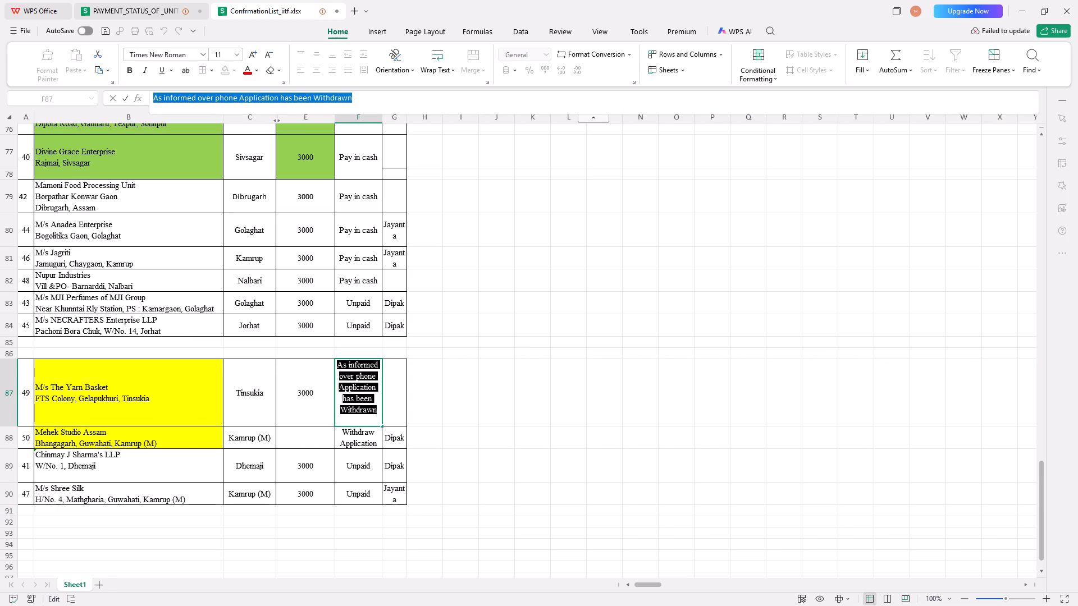
pyautogui.hotkey('ctrl', 'x')
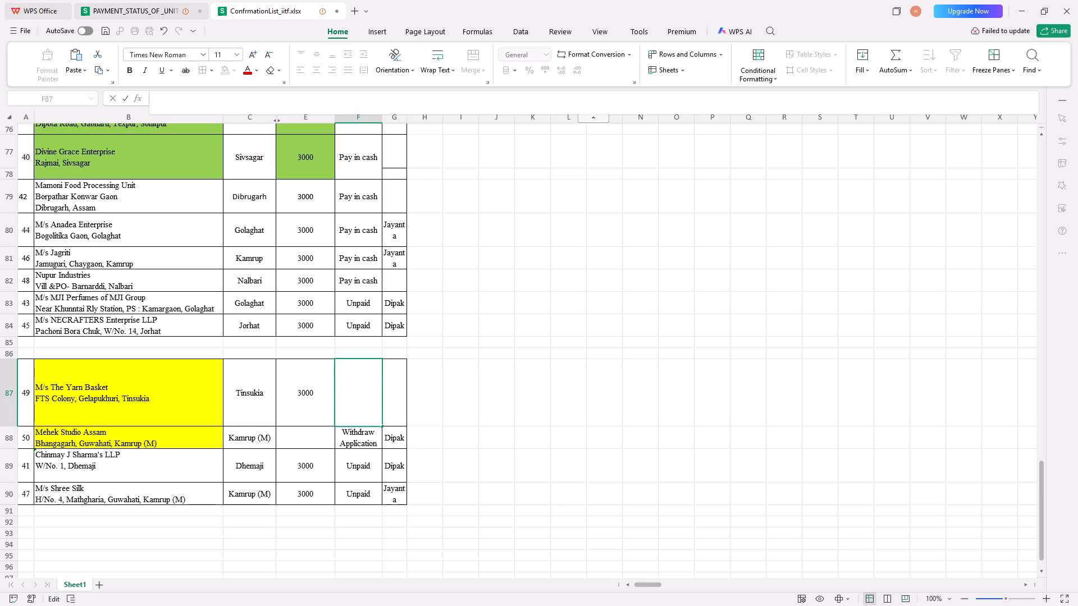
pyautogui.click(359, 494)
pyautogui.hotkey('ctrl', 'v')
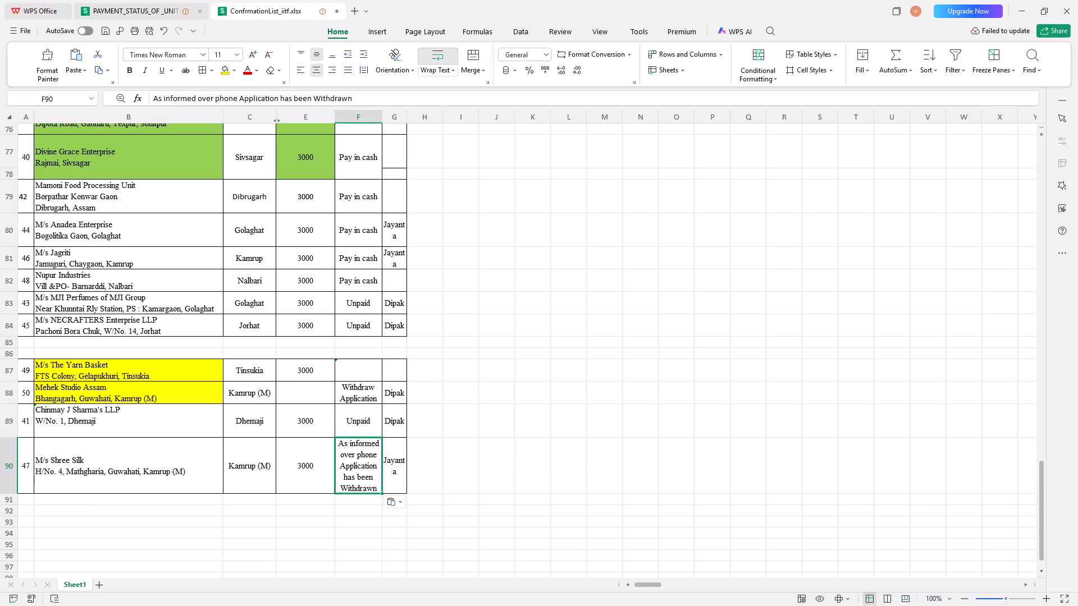
pyautogui.click(419, 457)
# Delete column G, the names column beside the payment status.
pyautogui.click(399, 121)
pyautogui.scroll(5, 399, 121)
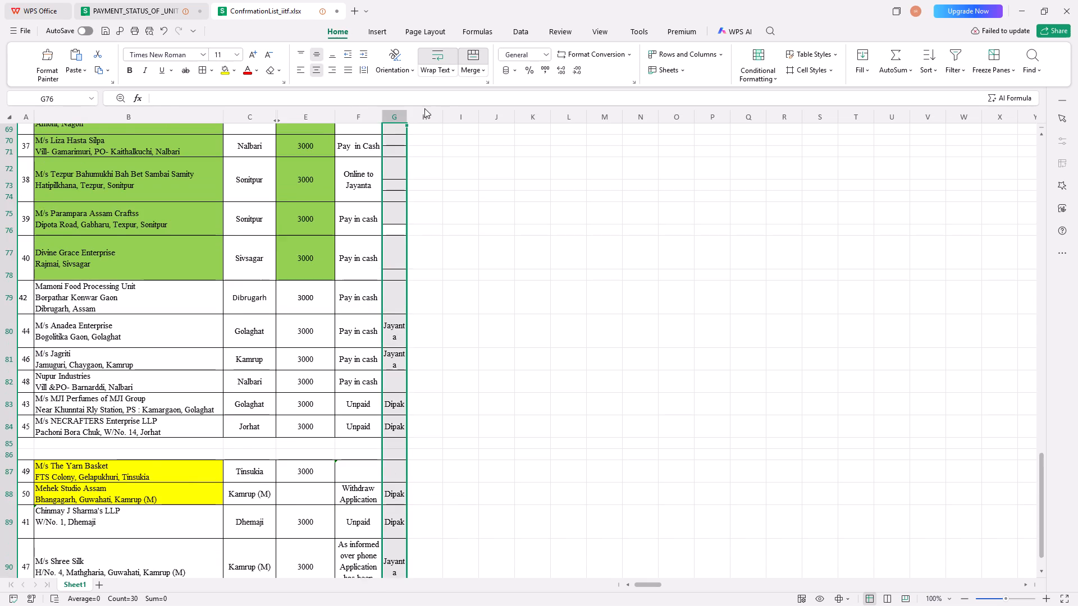
pyautogui.scroll(3, 424, 108)
pyautogui.hotkey('ctrl', '-')
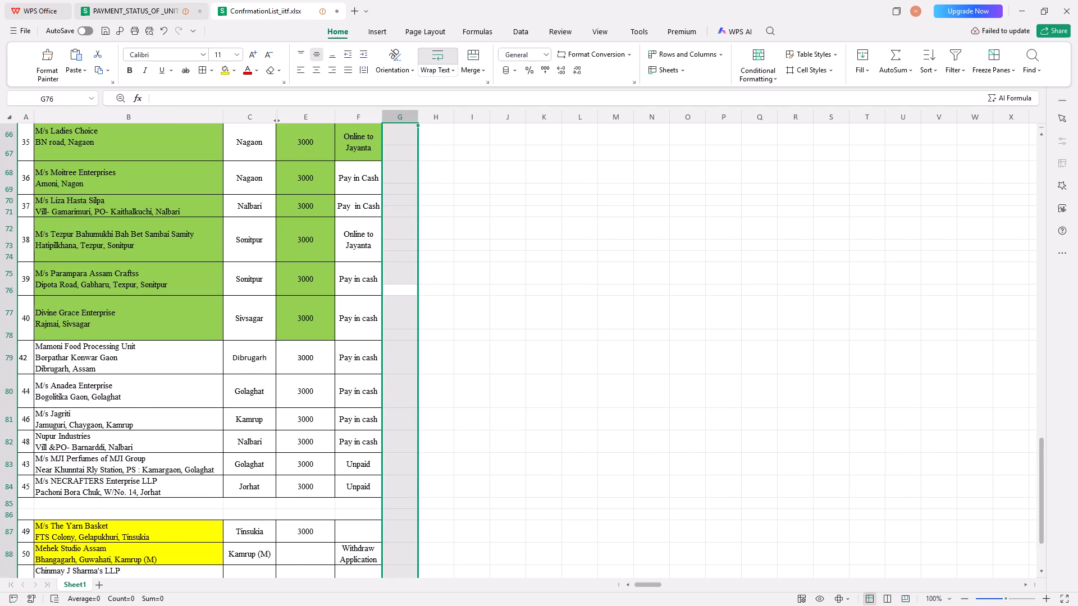
pyautogui.click(462, 405)
# Add "Submitted" on a new line in Mehek Studio Assam's "Withdraw Application" status.
pyautogui.scroll(-7, 414, 394)
pyautogui.scroll(1, 362, 439)
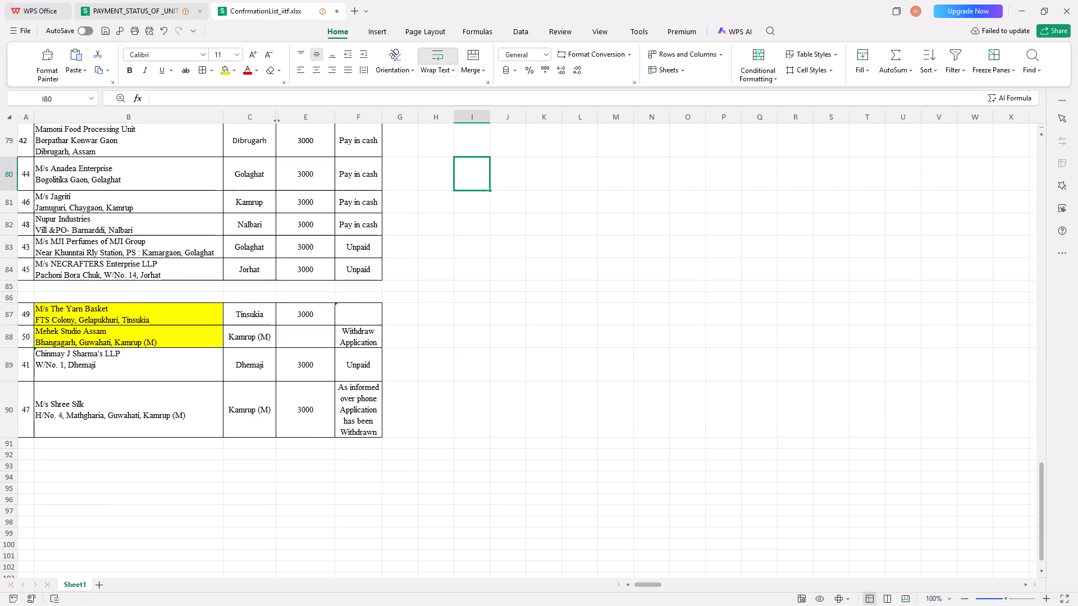
pyautogui.scroll(2, 362, 439)
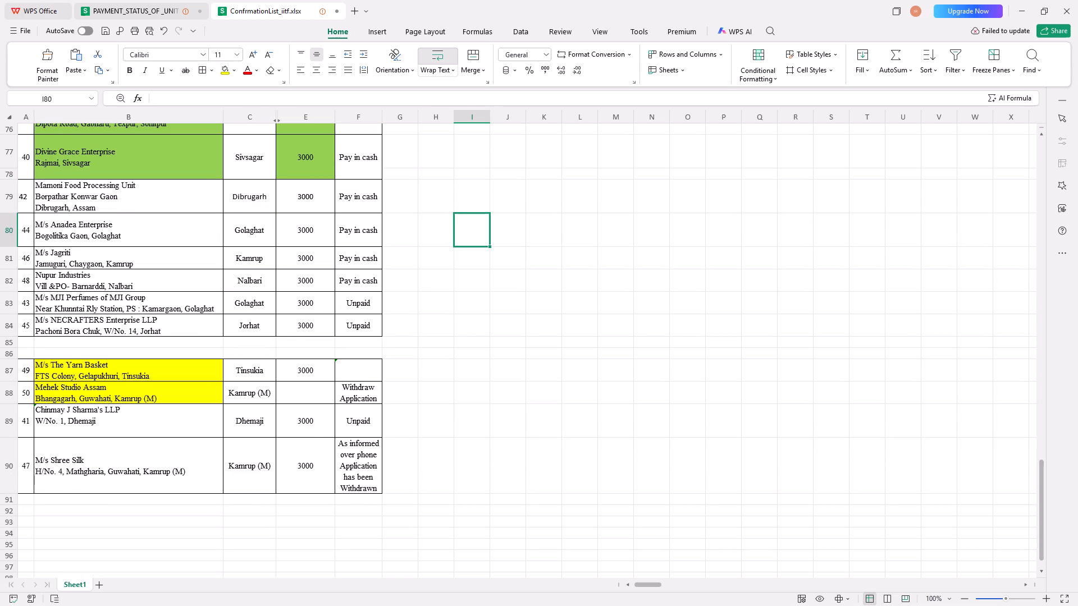
pyautogui.doubleClick(380, 430)
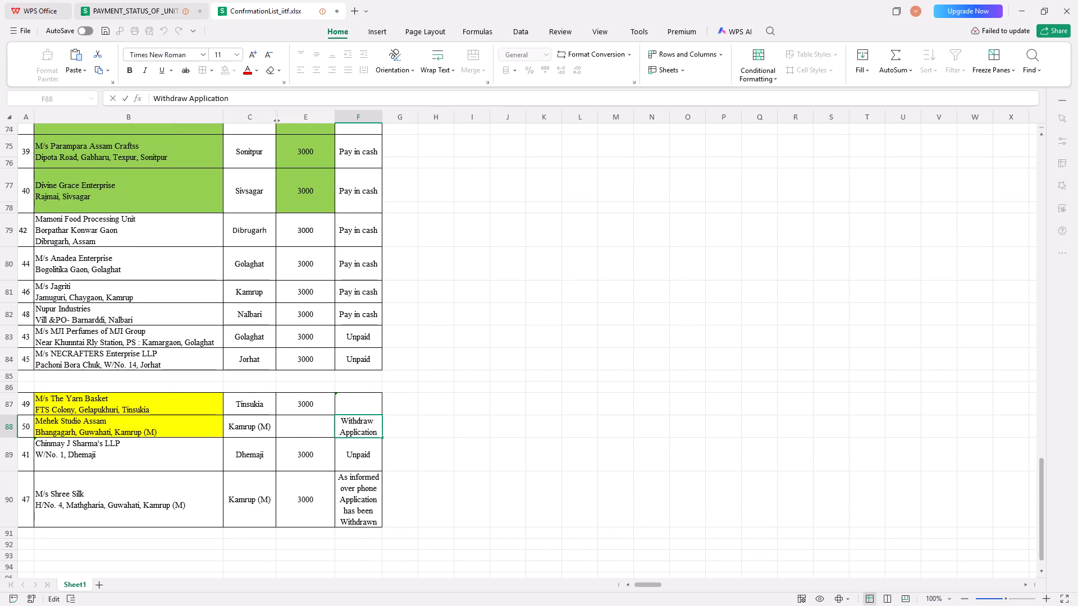
pyautogui.hotkey('alt', 'Return')
pyautogui.write('Submitted')
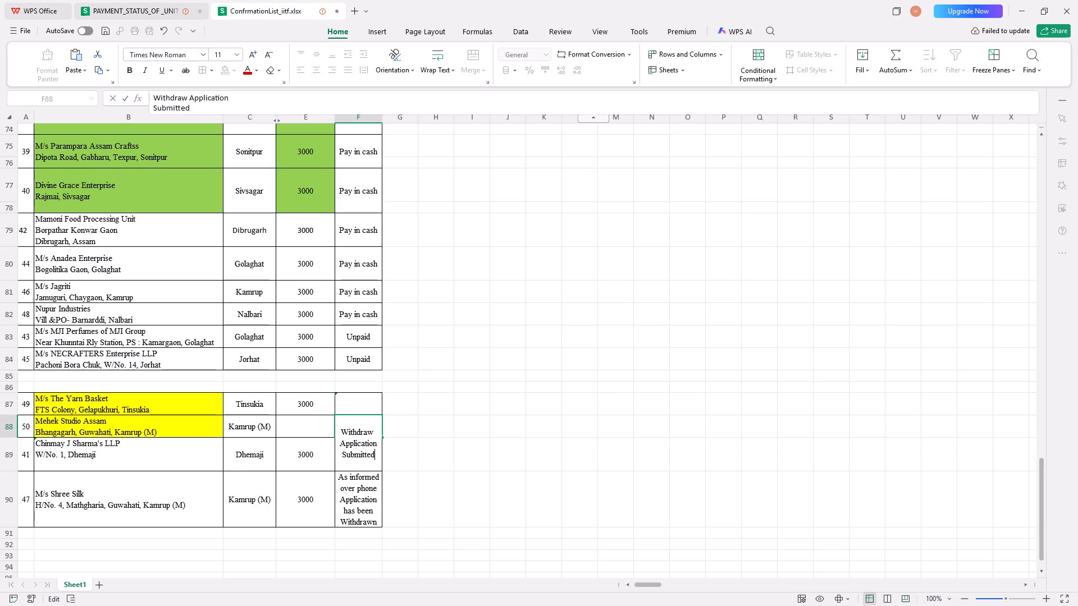
pyautogui.click(394, 474)
# Copy Mehek Studio Assam's "Withdraw Application Submitted" status to M/s The Yarn Basket and the Dhemaji unit at serial 41.
pyautogui.click(363, 431)
pyautogui.hotkey('ctrl', 'c')
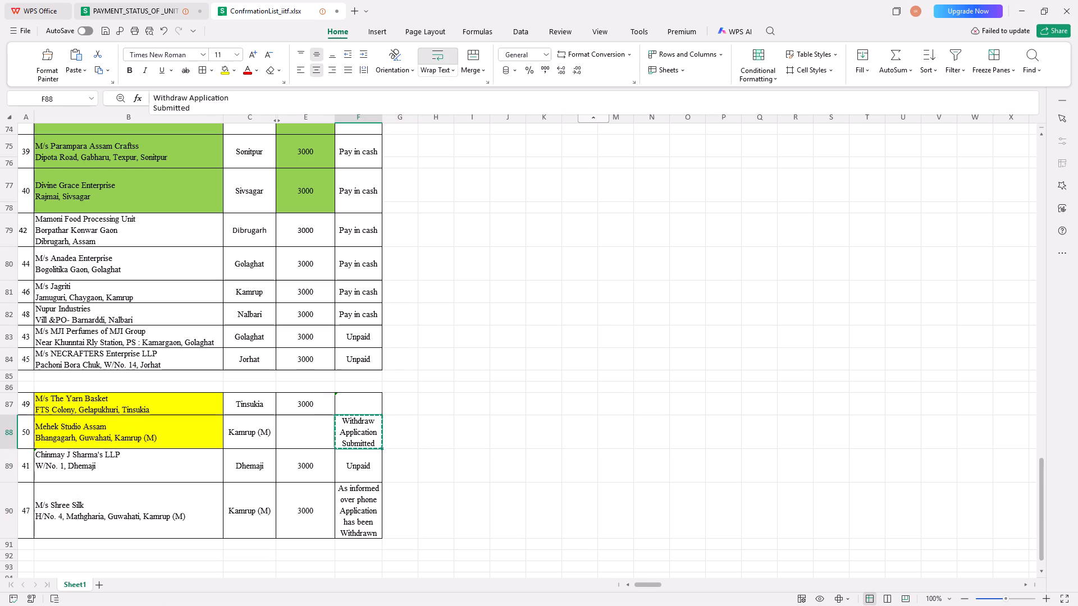
pyautogui.click(356, 398)
pyautogui.hotkey('ctrl', 'v')
pyautogui.click(344, 478)
pyautogui.hotkey('ctrl', 'v')
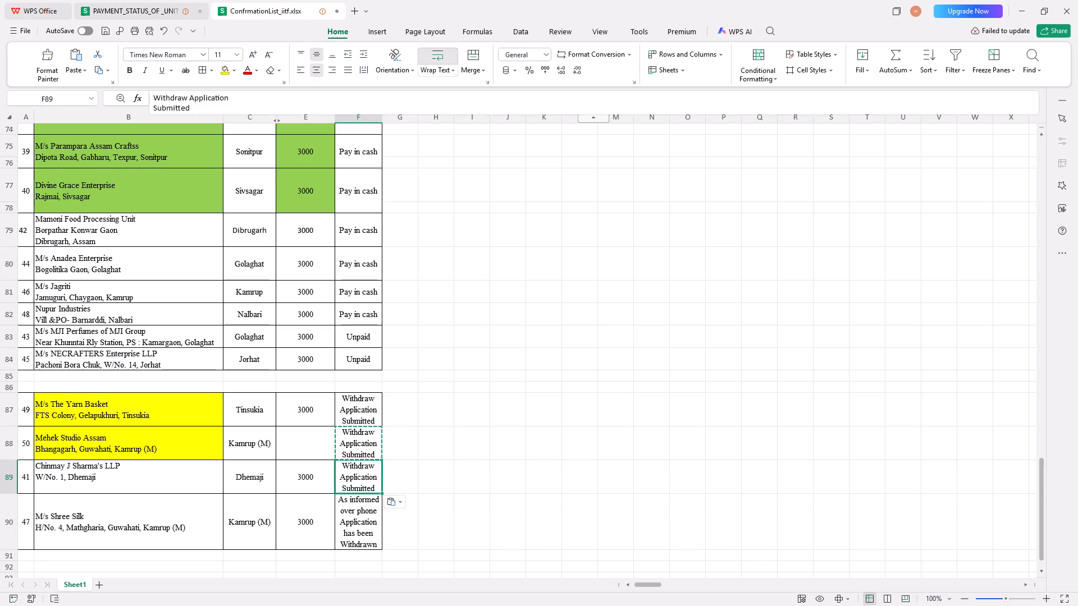
pyautogui.click(474, 497)
pyautogui.click(293, 411)
pyautogui.doubleClick(524, 410)
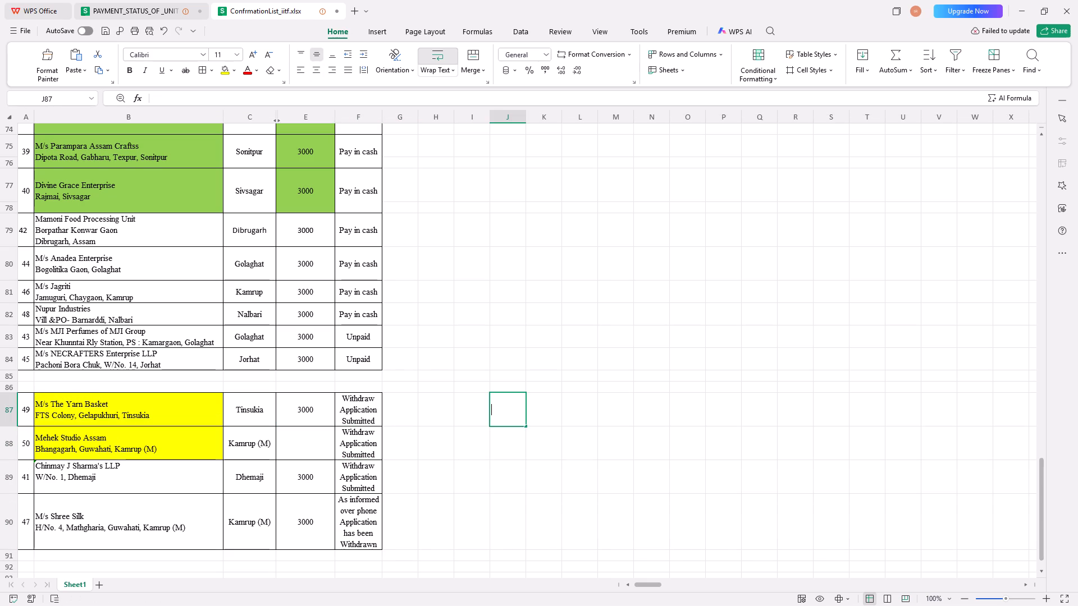
# Delete the two blank rows between M/s NECRAFTERS Enterprise LLP and M/s The Yarn Basket.
pyautogui.moveTo(9, 377); pyautogui.dragTo(1, 387)
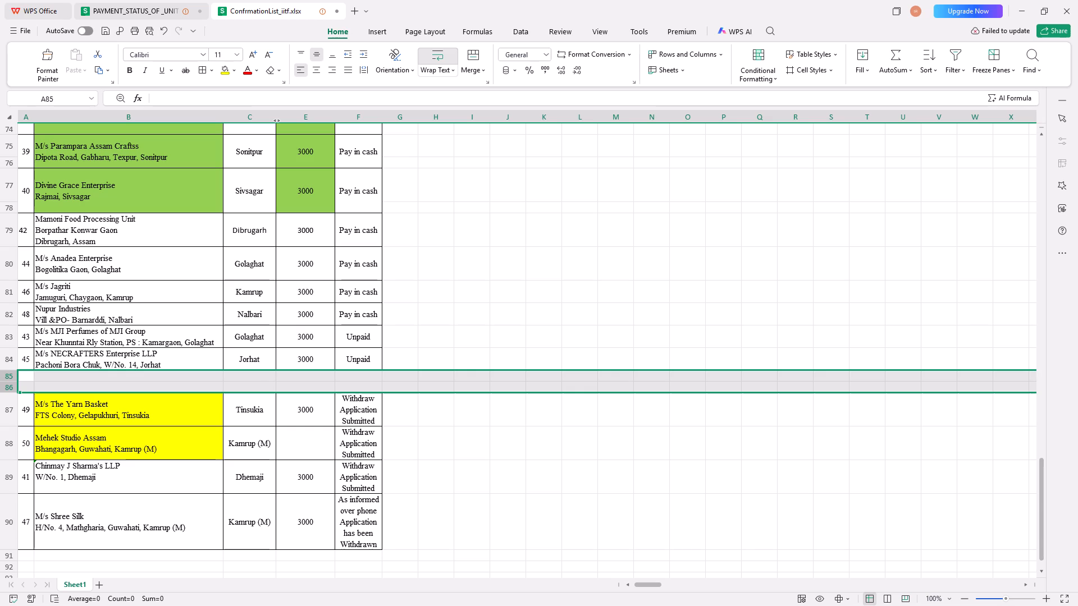
pyautogui.hotkey('ctrl', '-')
# Delete the blank row between Breathwasy Organic LLP and M/s Peeyonee.
pyautogui.click(113, 496)
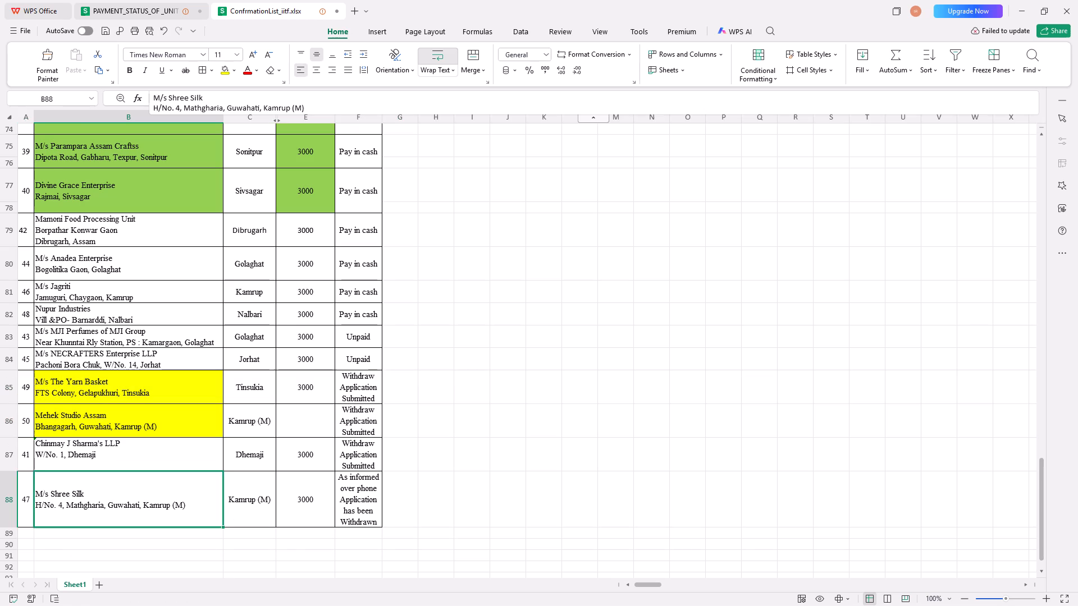
pyautogui.scroll(17, 113, 502)
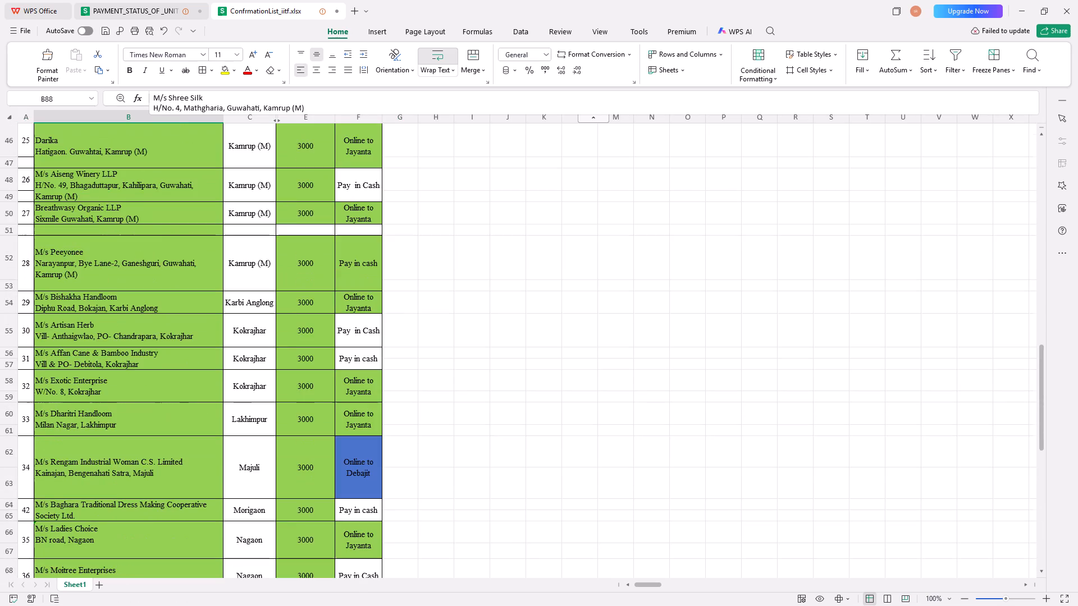
pyautogui.scroll(20, 113, 502)
pyautogui.scroll(2, 113, 502)
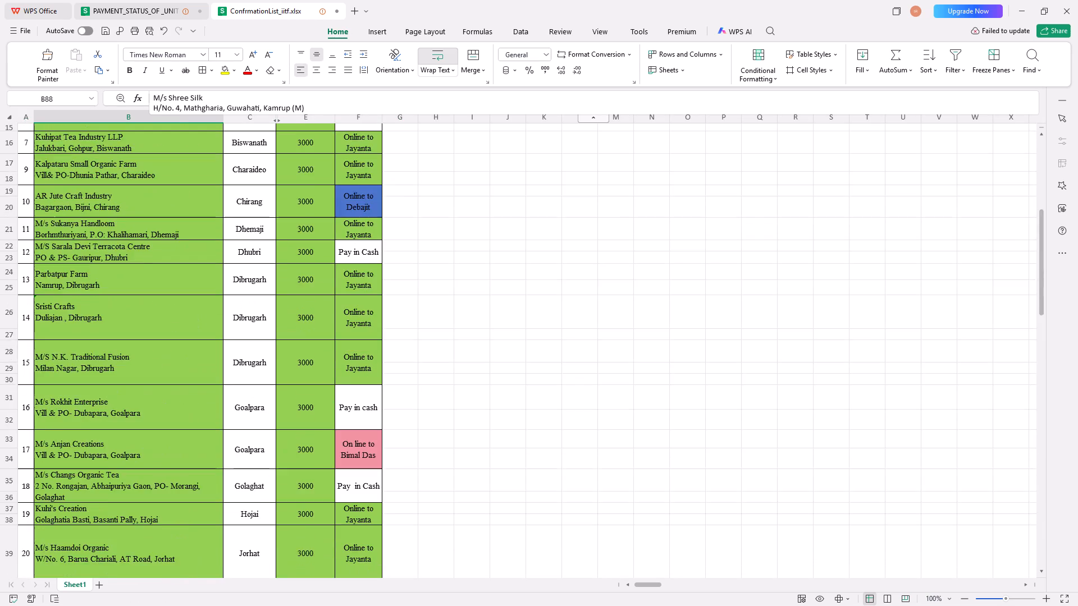
pyautogui.scroll(10, 113, 502)
pyautogui.scroll(-9, 113, 502)
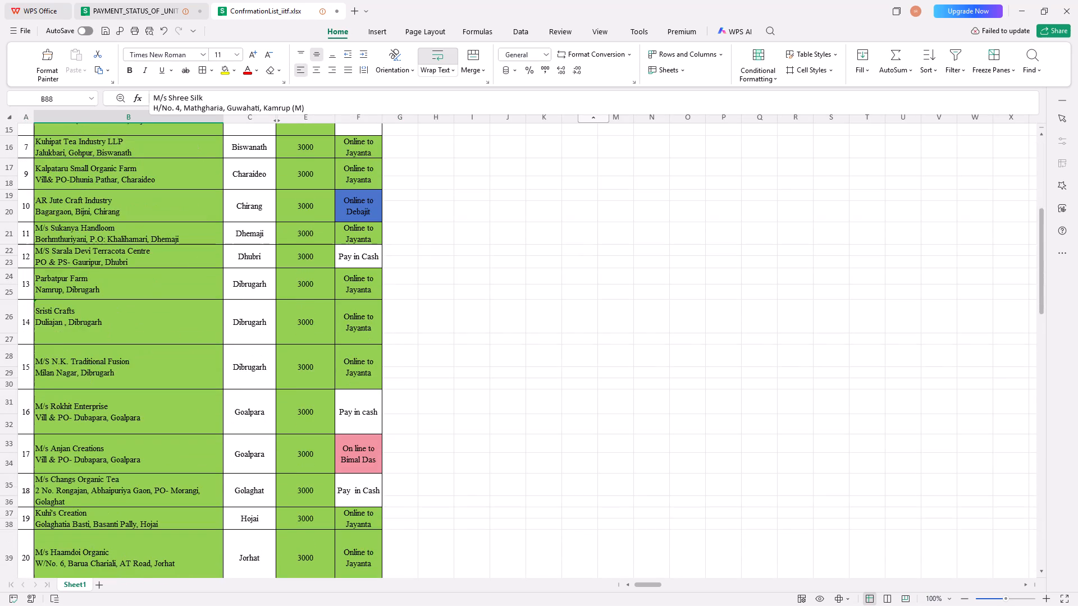
pyautogui.scroll(-17, 107, 518)
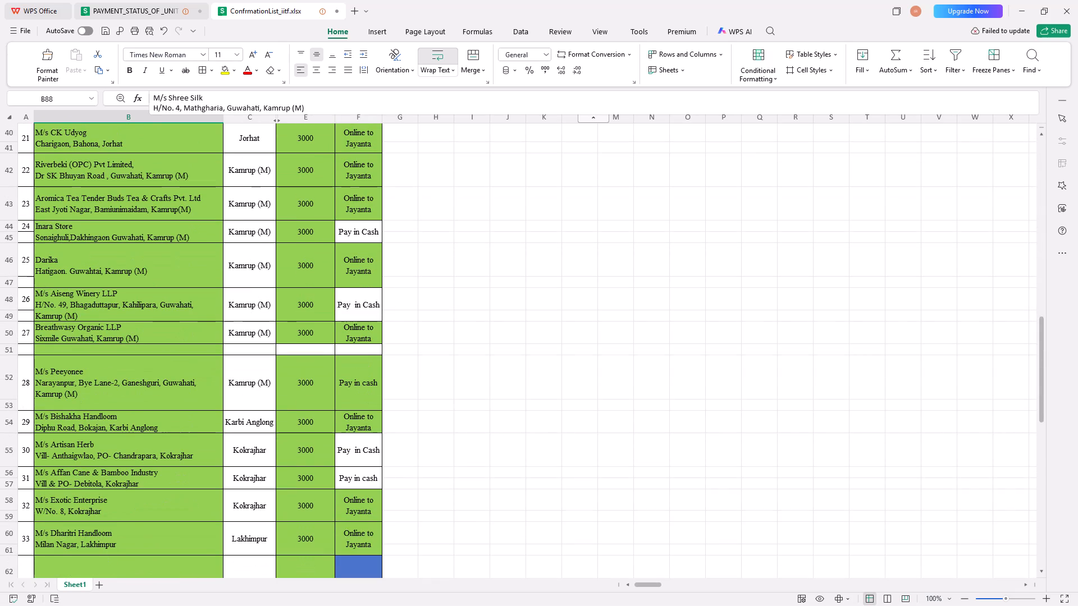
pyautogui.click(7, 286)
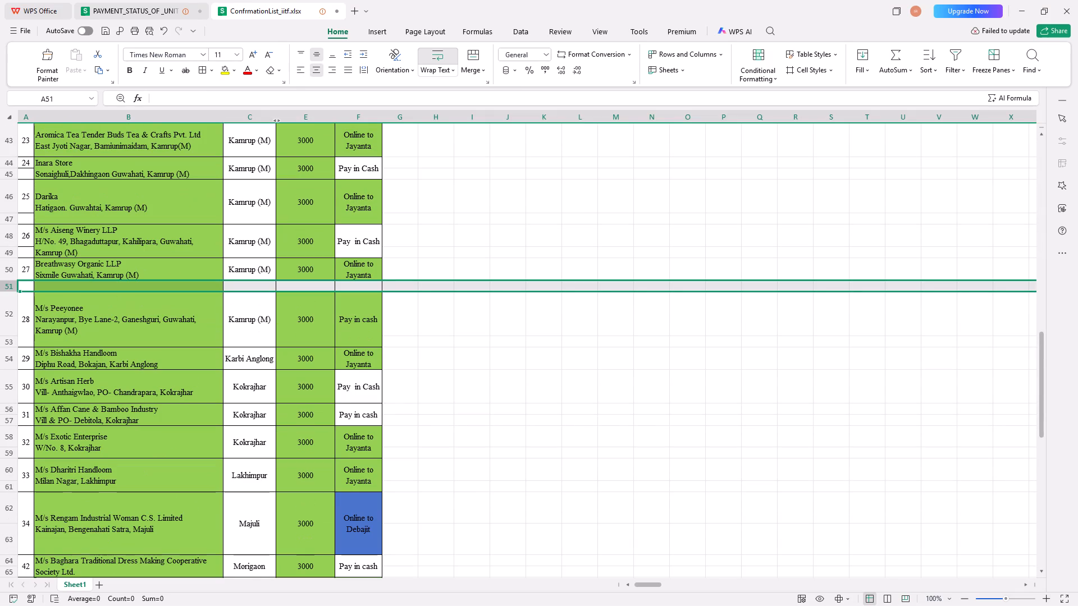
pyautogui.hotkey('ctrl', '-')
pyautogui.click(250, 407)
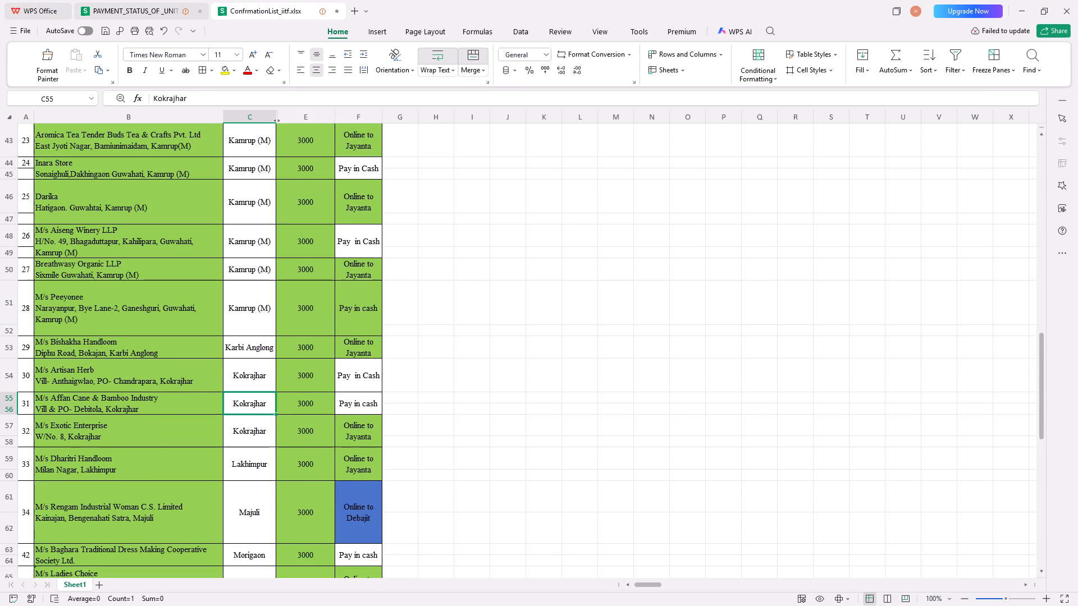
# Fill the name cells of the four withdrawn units, from M/s The Yarn Basket to M/s Shree Silk, with yellow.
pyautogui.scroll(-7, 54, 365)
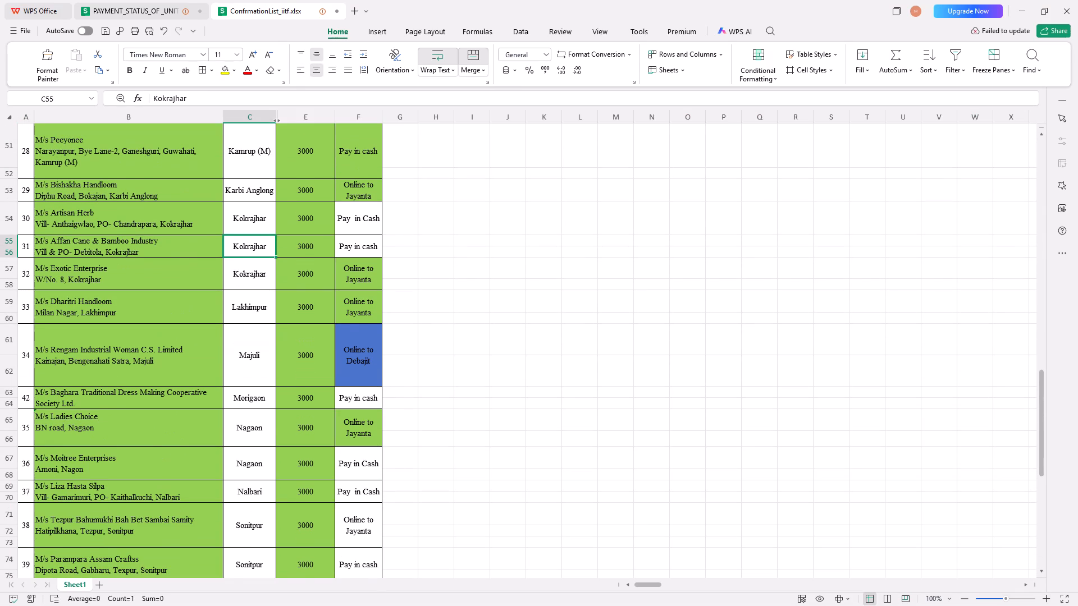
pyautogui.scroll(-11, 55, 397)
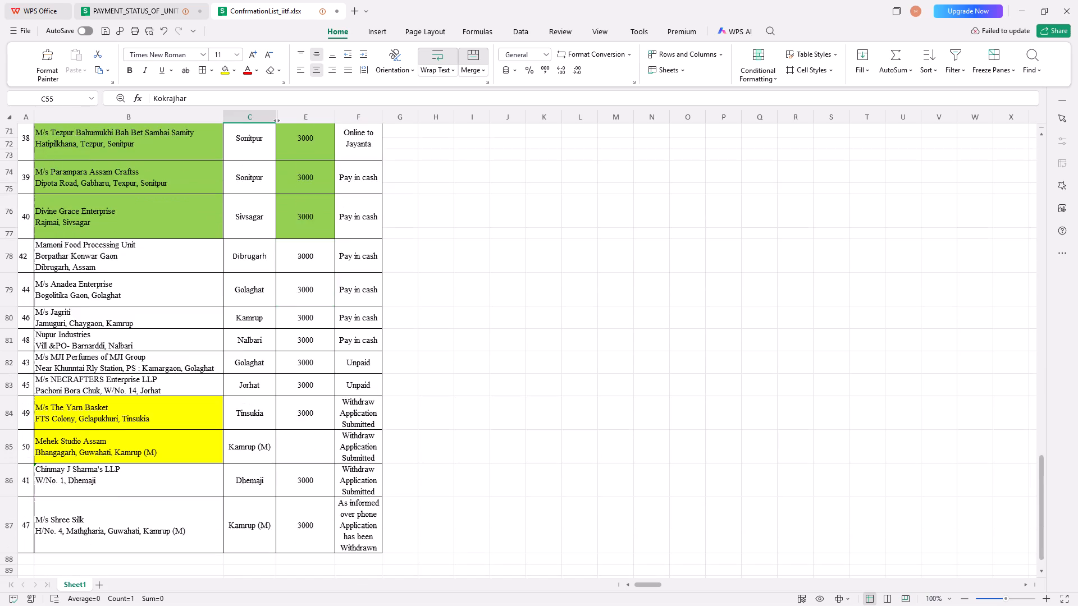
pyautogui.scroll(-4, 64, 426)
pyautogui.scroll(3, 86, 428)
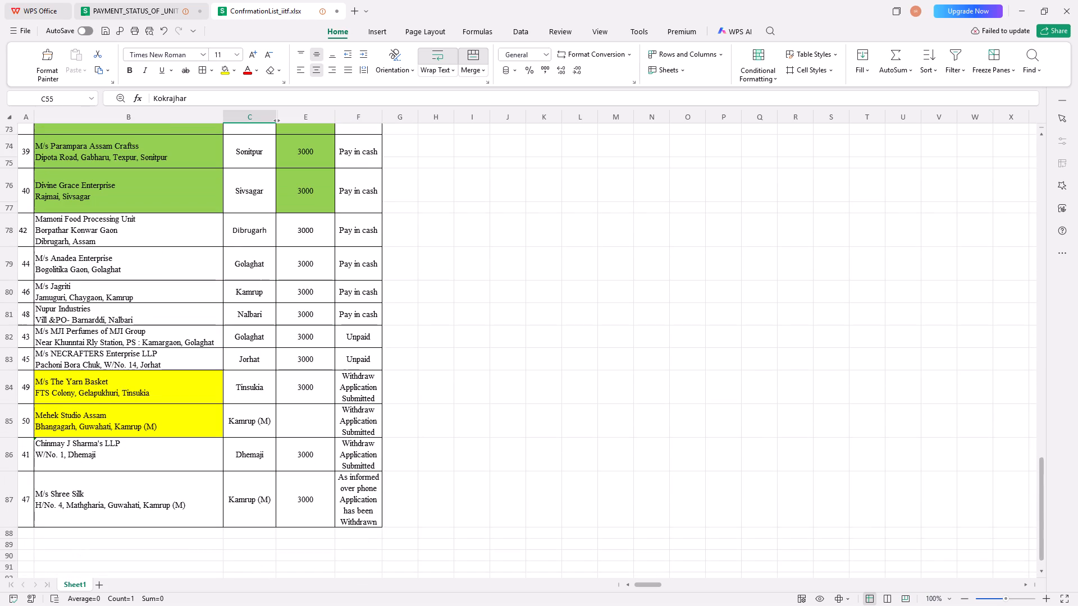
pyautogui.moveTo(48, 382); pyautogui.dragTo(133, 489)
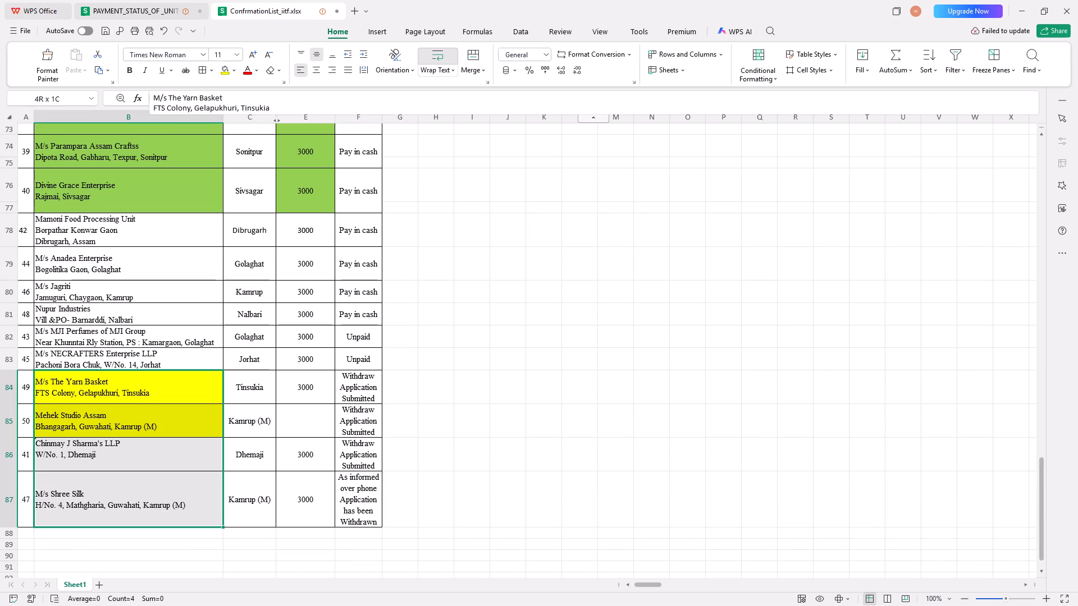
pyautogui.moveTo(133, 489); pyautogui.dragTo(135, 491)
pyautogui.click(224, 75)
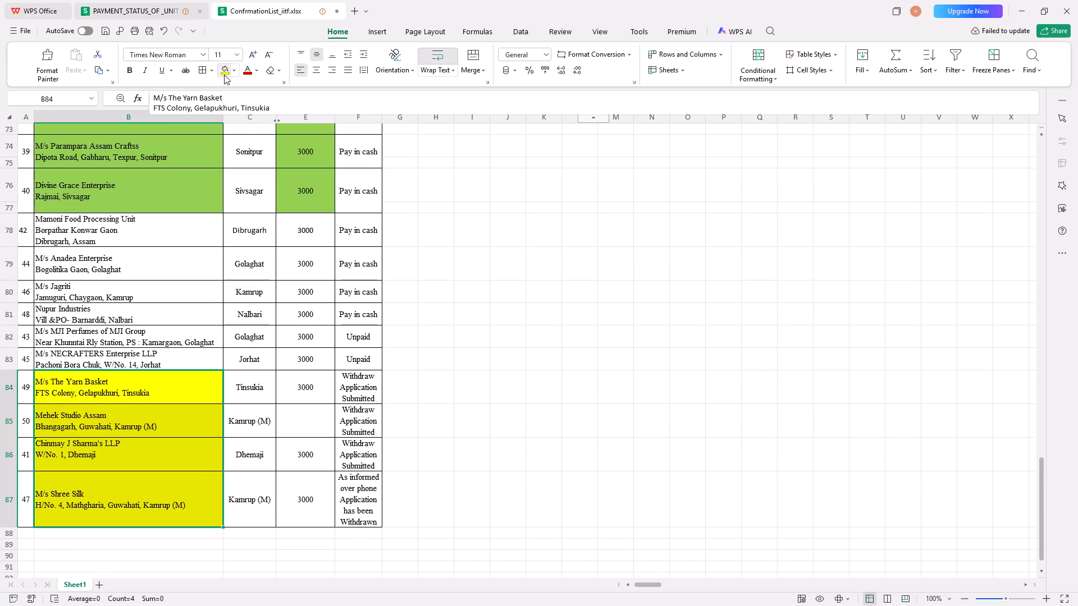
pyautogui.click(241, 413)
# Fill the name cells from Divine Grace Enterprise to M/s Jagriti with green.
pyautogui.scroll(2, 121, 456)
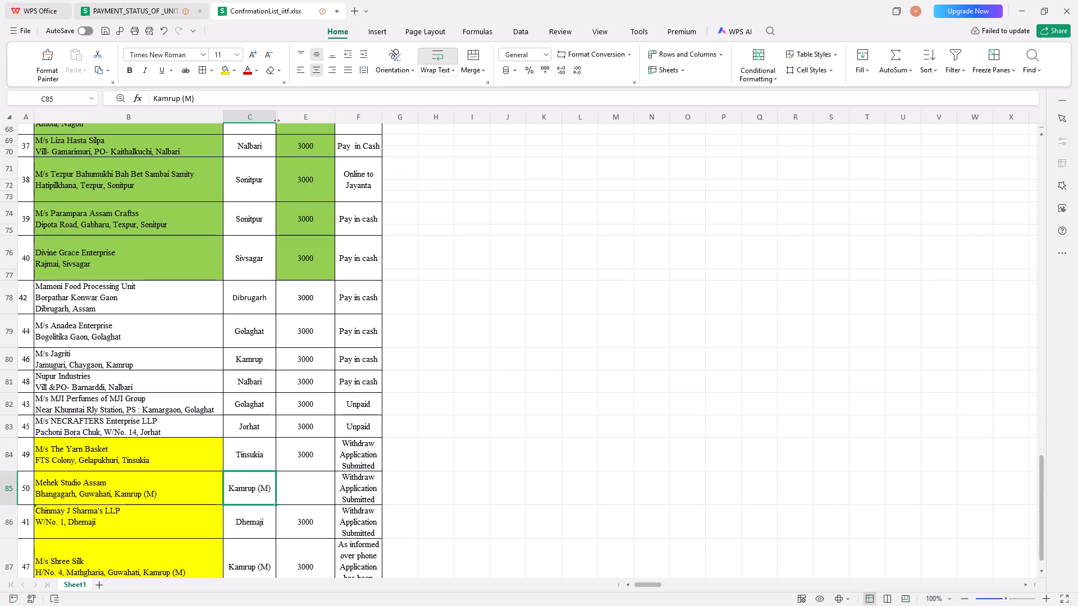
pyautogui.moveTo(79, 247); pyautogui.dragTo(105, 324)
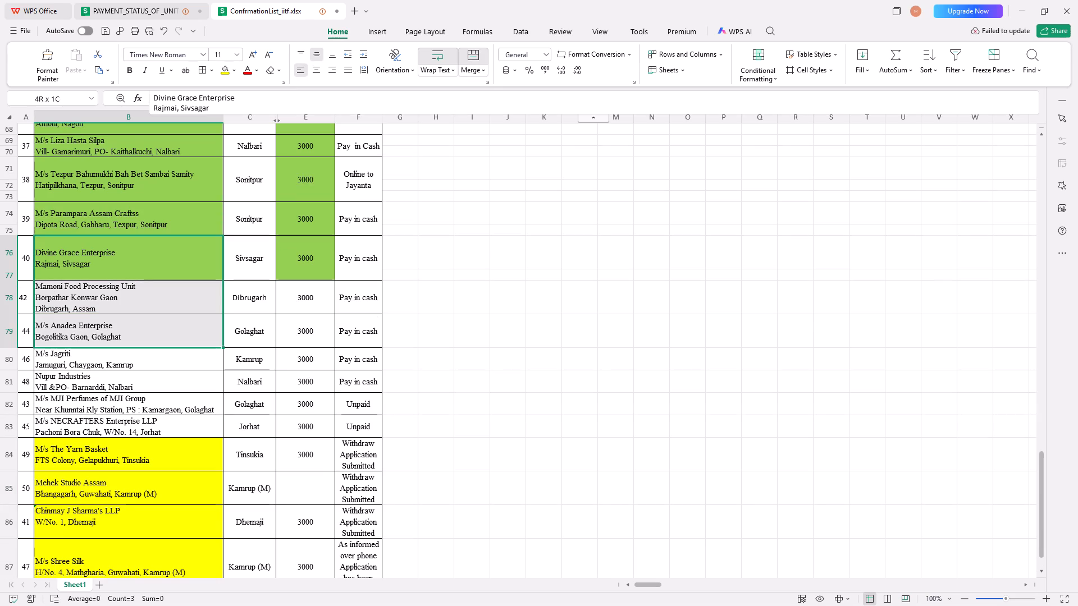
pyautogui.moveTo(105, 324); pyautogui.dragTo(107, 354)
pyautogui.click(233, 70)
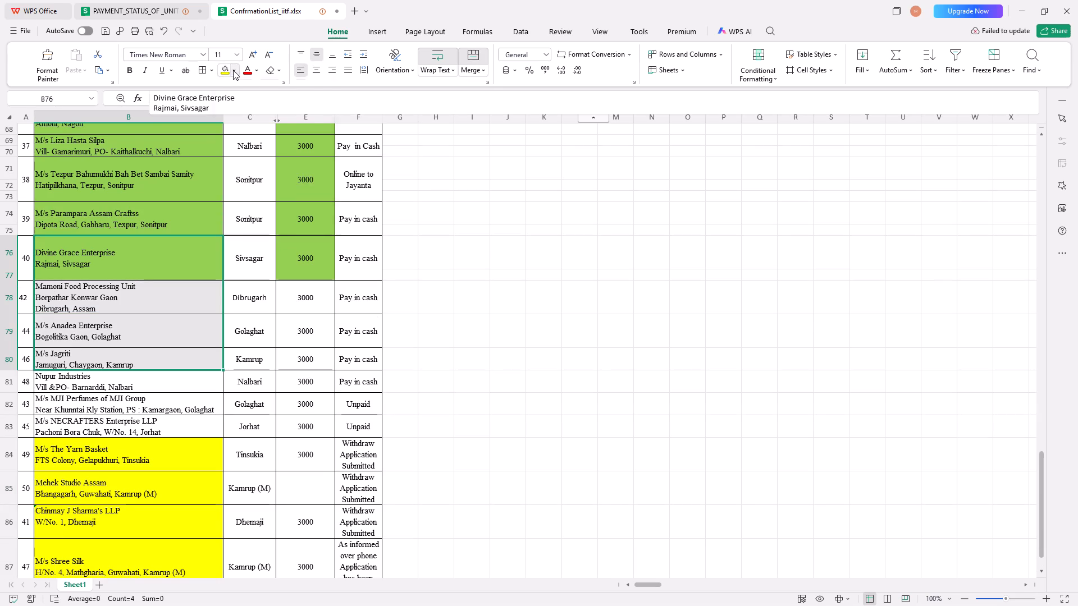
pyautogui.click(299, 111)
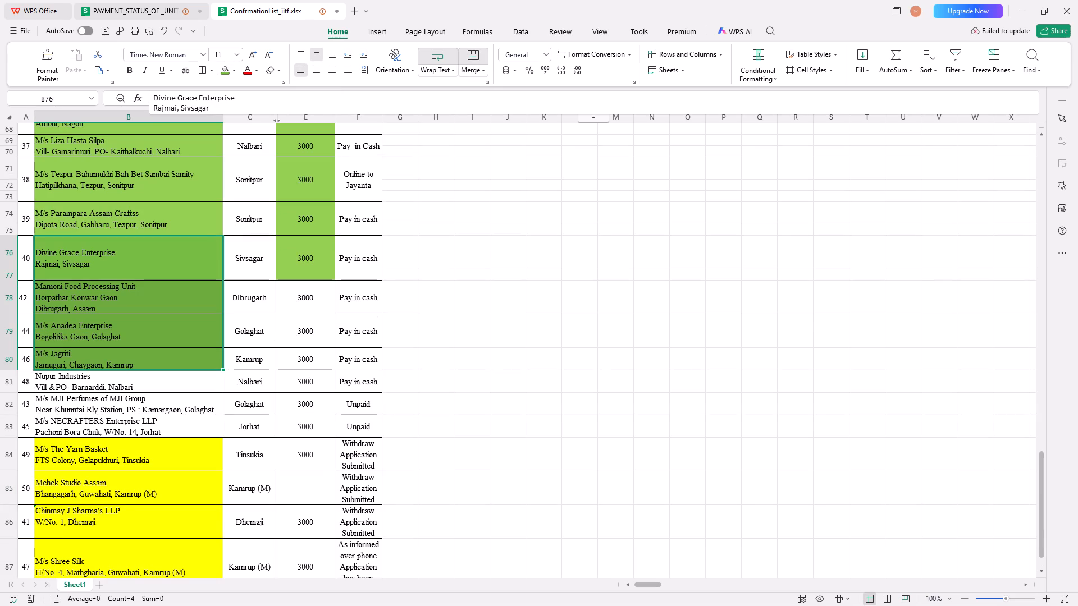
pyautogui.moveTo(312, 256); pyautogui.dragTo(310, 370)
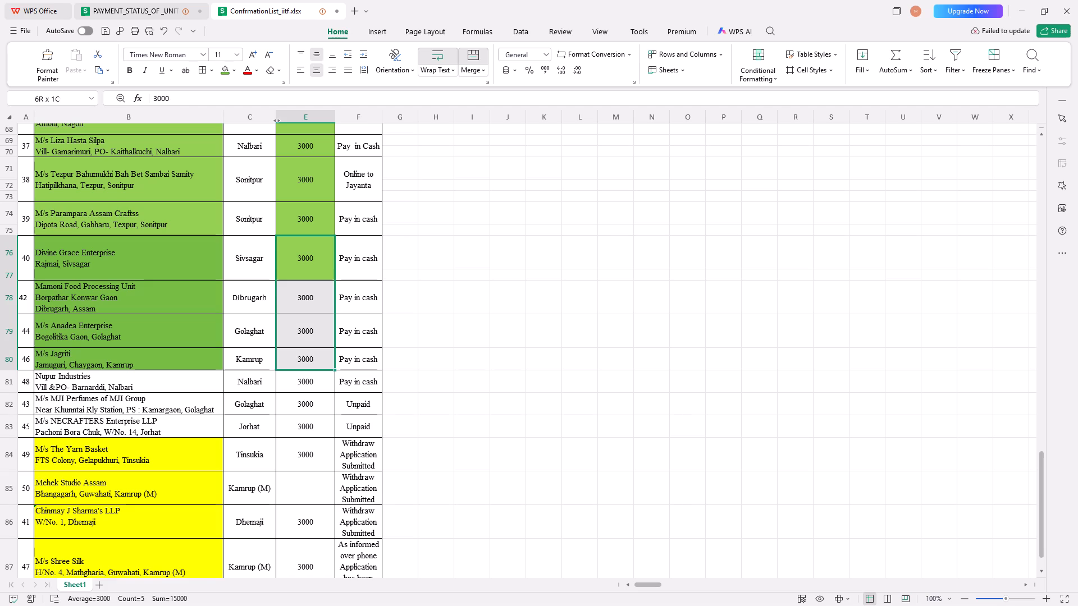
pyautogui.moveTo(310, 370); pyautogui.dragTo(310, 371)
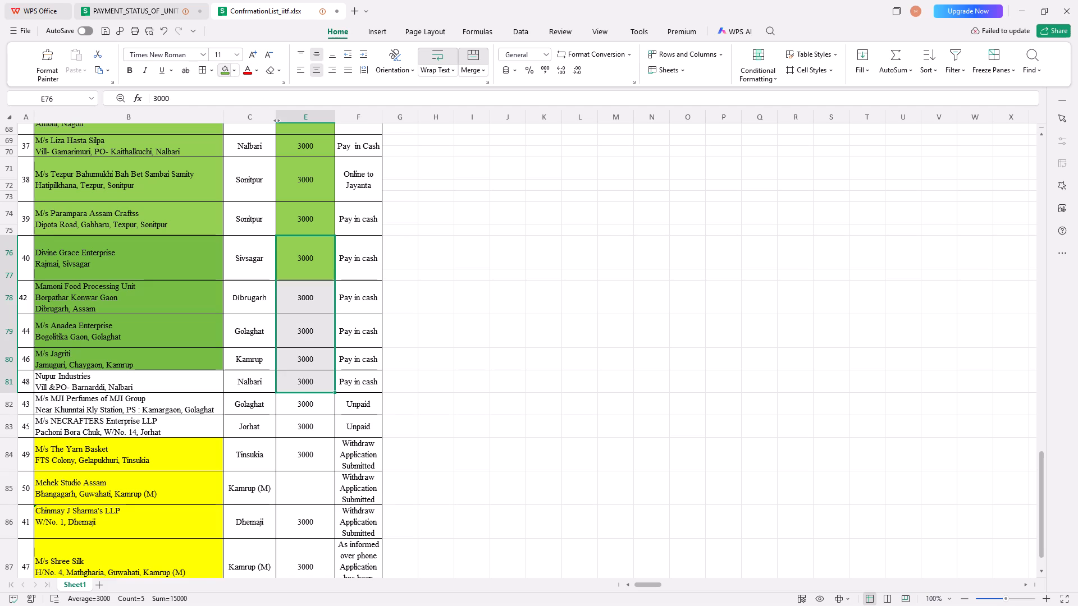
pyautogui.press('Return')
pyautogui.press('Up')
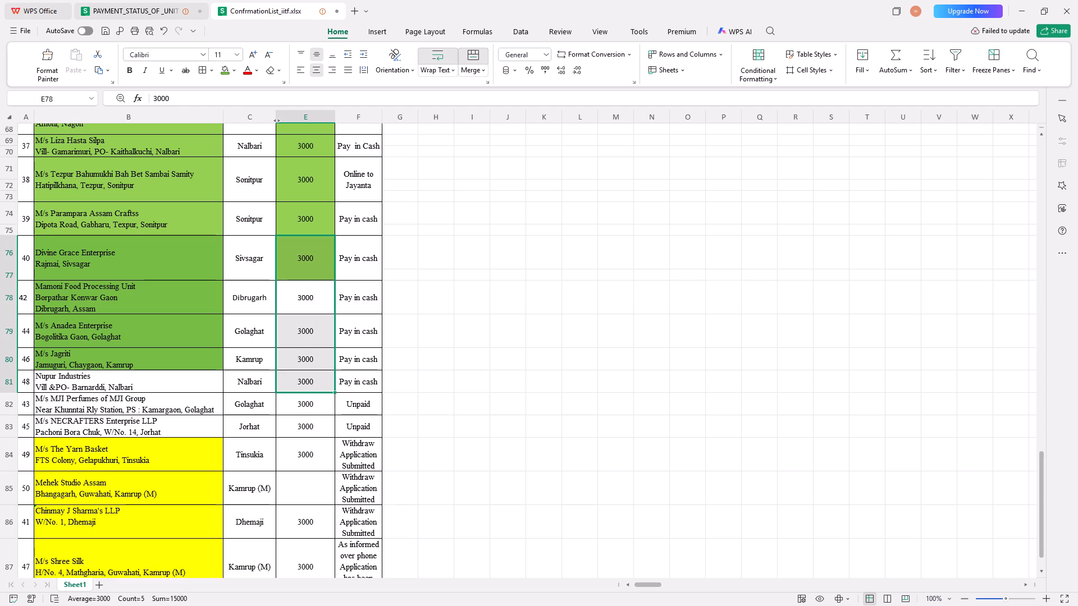
# Fill the 3000 fee cells from M/s Parampara Assam Craftss to M/s Jagriti with the same green.
pyautogui.moveTo(299, 217); pyautogui.dragTo(308, 337)
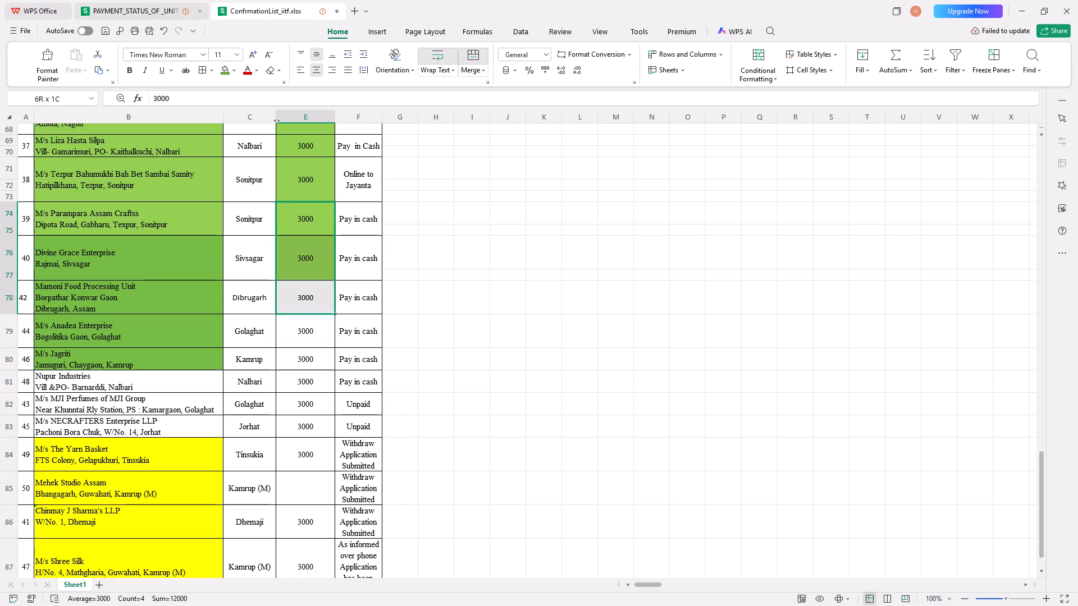
pyautogui.moveTo(308, 337); pyautogui.dragTo(307, 361)
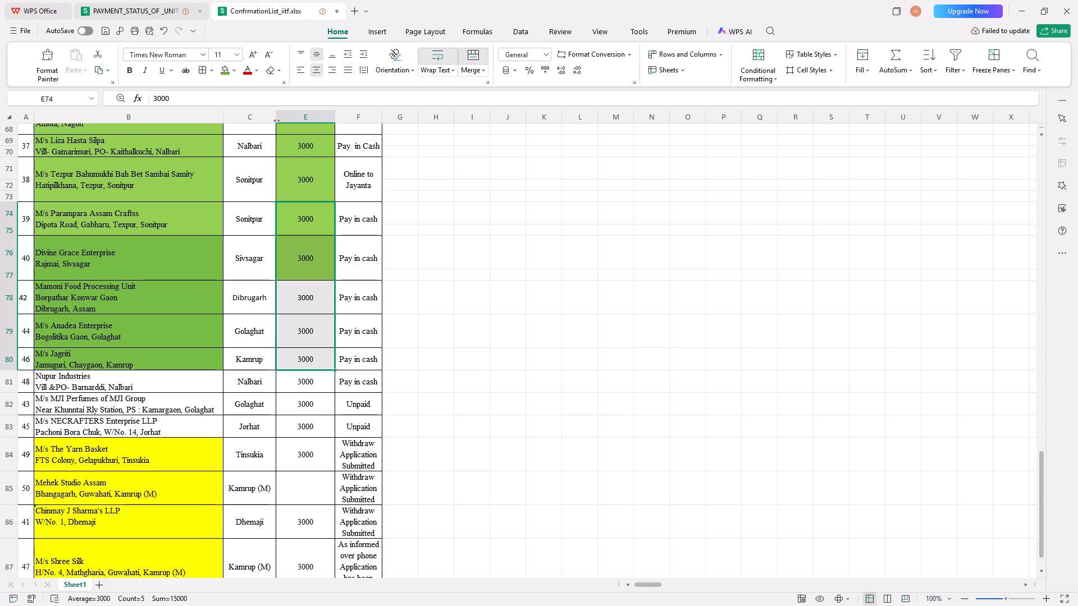
pyautogui.click(224, 71)
pyautogui.click(534, 356)
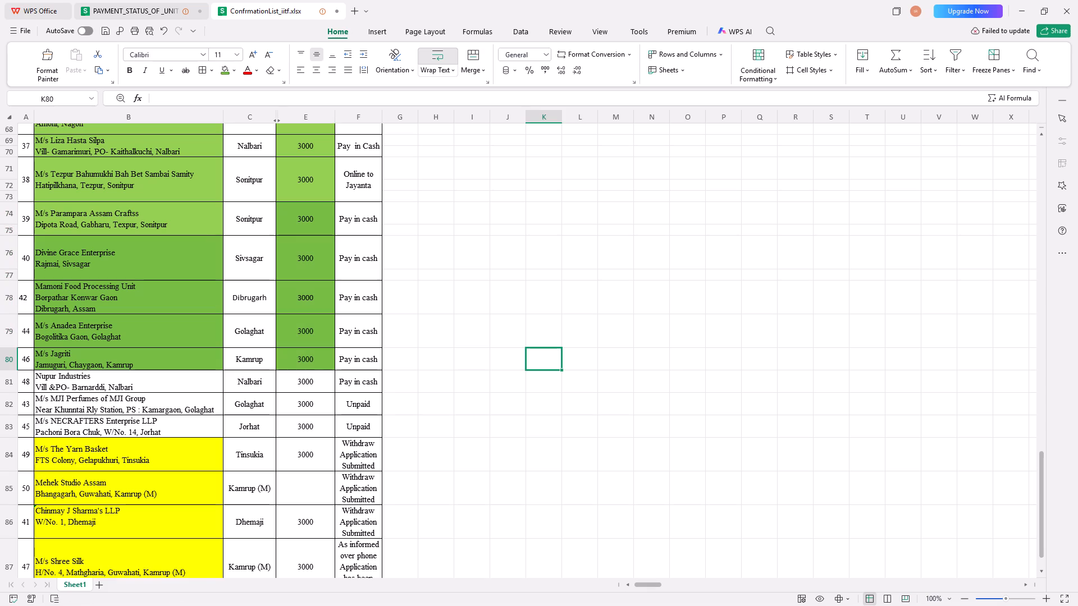
# Fill the name and 3000 fee cells of M/s Jagriti and Nupur Industries with the same green.
pyautogui.click(147, 384)
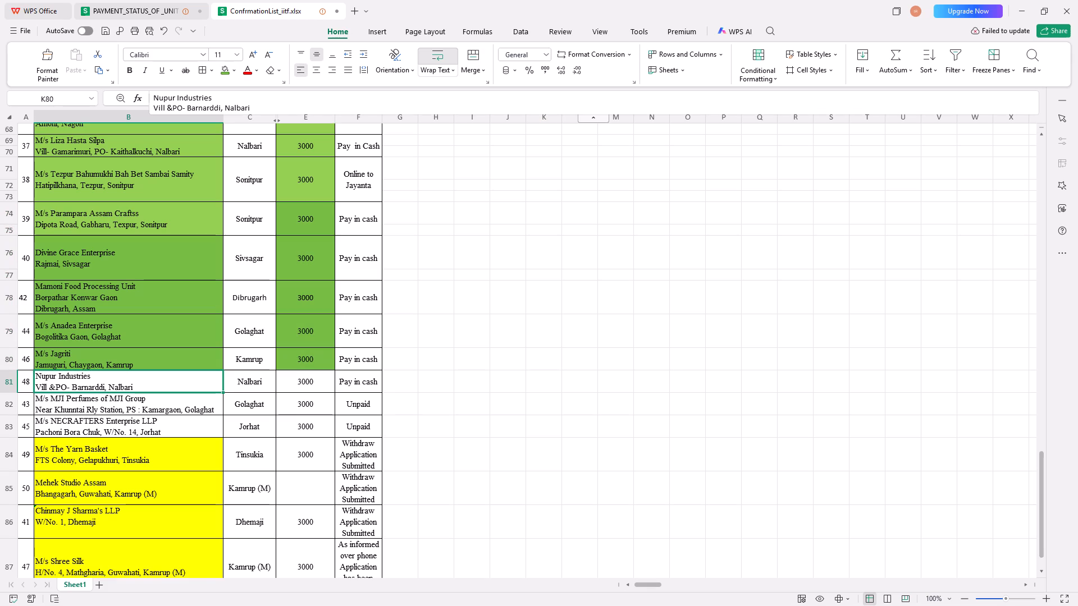
pyautogui.scroll(-2, 171, 453)
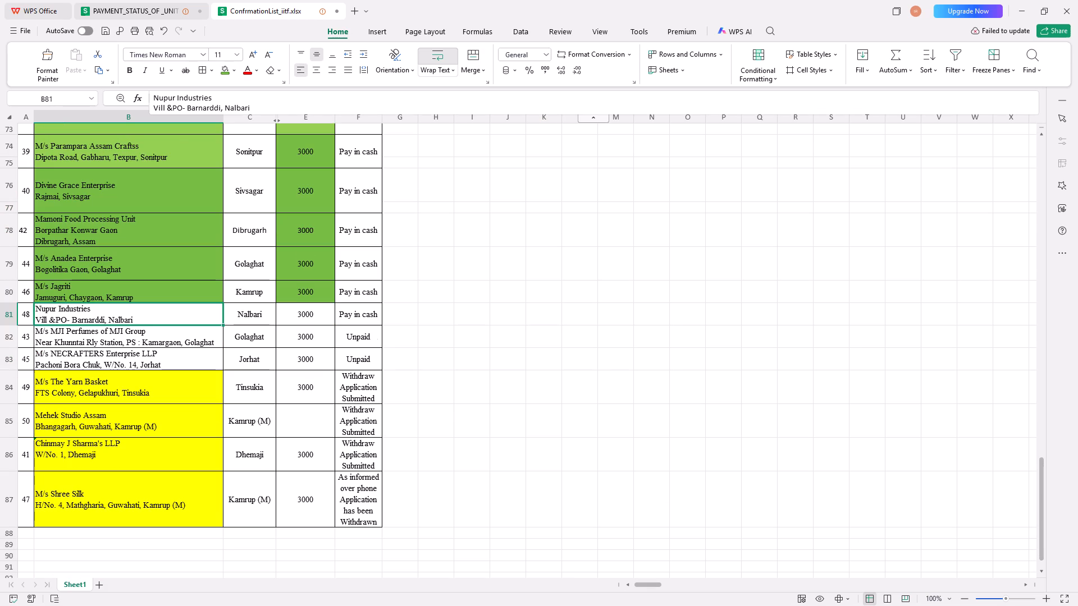
pyautogui.scroll(1, 171, 456)
pyautogui.moveTo(70, 323); pyautogui.dragTo(201, 352)
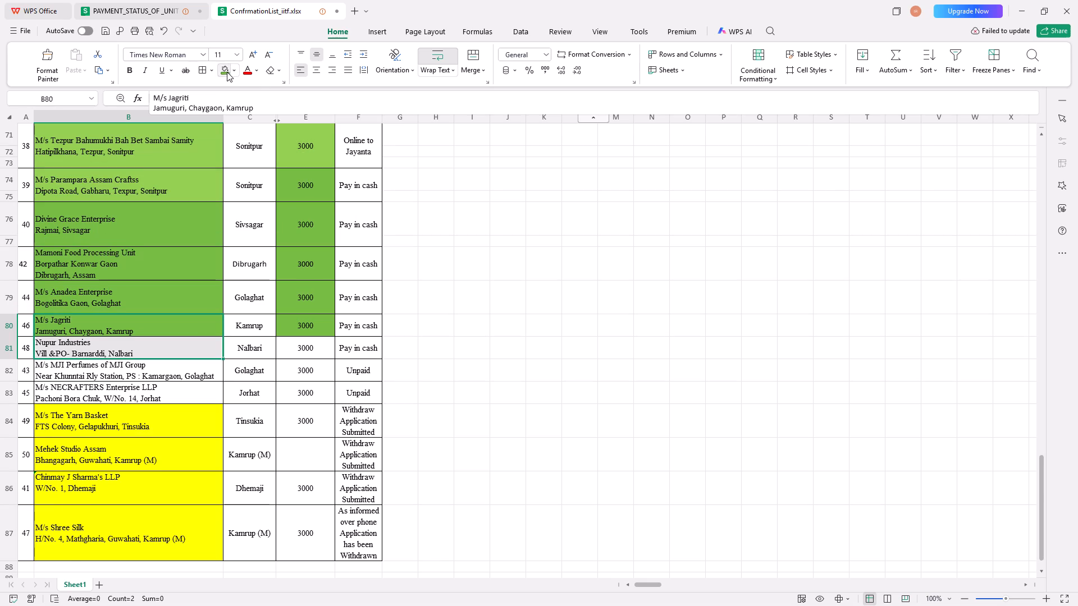
pyautogui.click(226, 72)
pyautogui.moveTo(311, 327); pyautogui.dragTo(308, 351)
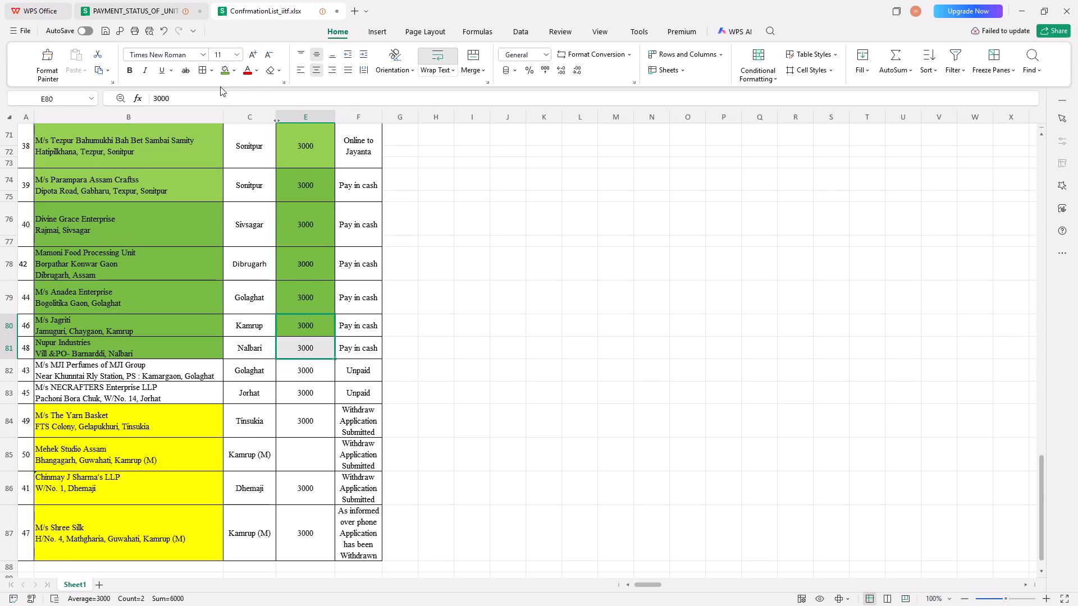
pyautogui.click(226, 70)
pyautogui.click(653, 305)
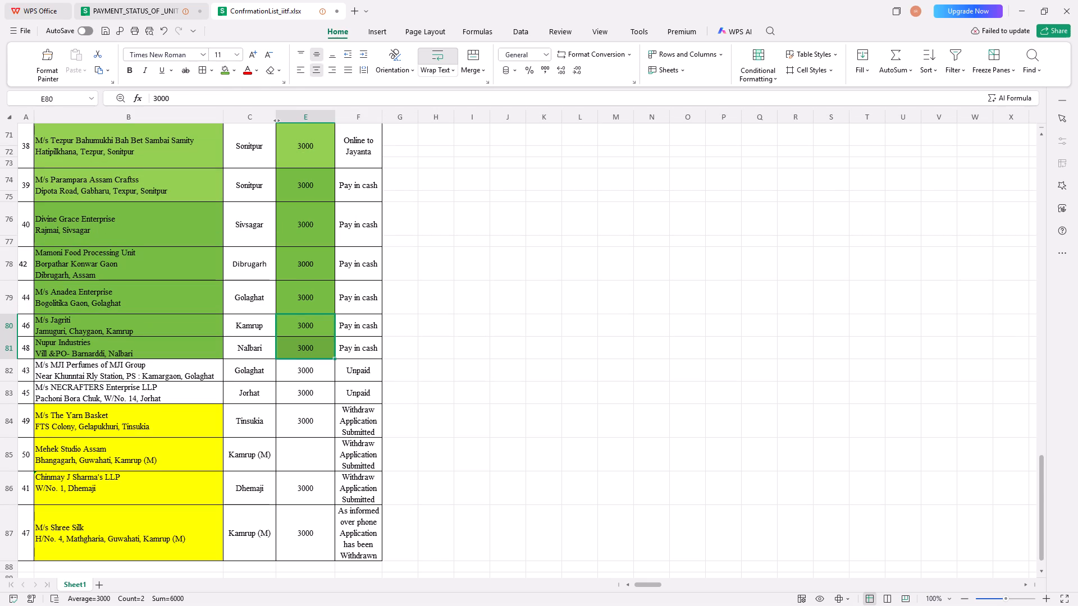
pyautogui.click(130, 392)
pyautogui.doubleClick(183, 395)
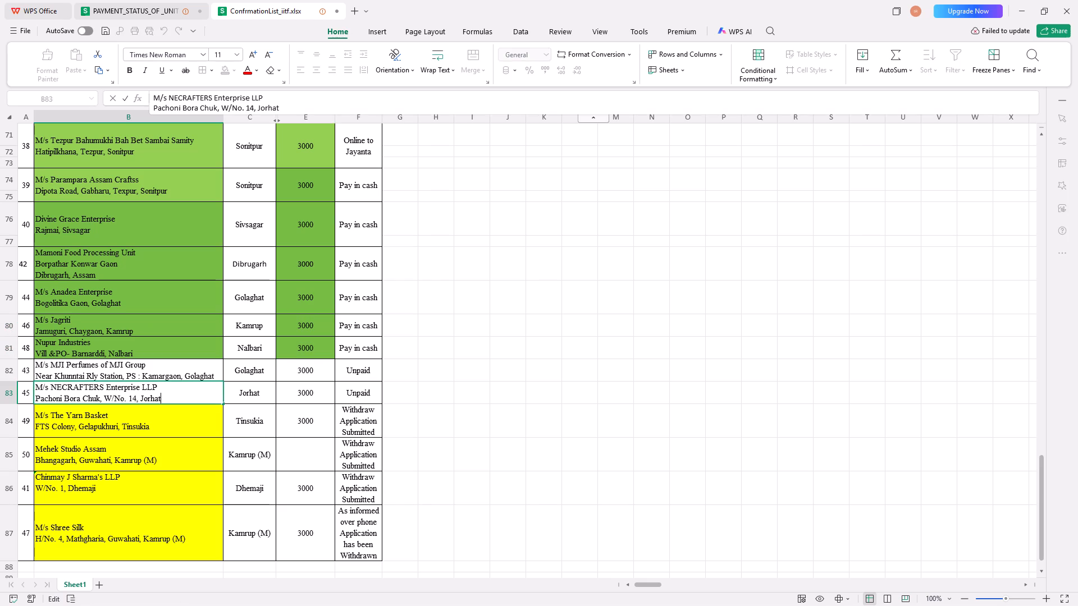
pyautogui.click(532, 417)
# Reduce the height of row 62, the lower row of M/s Rengam Industrial Woman C.S. Limited's entry.
pyautogui.scroll(-2, 173, 515)
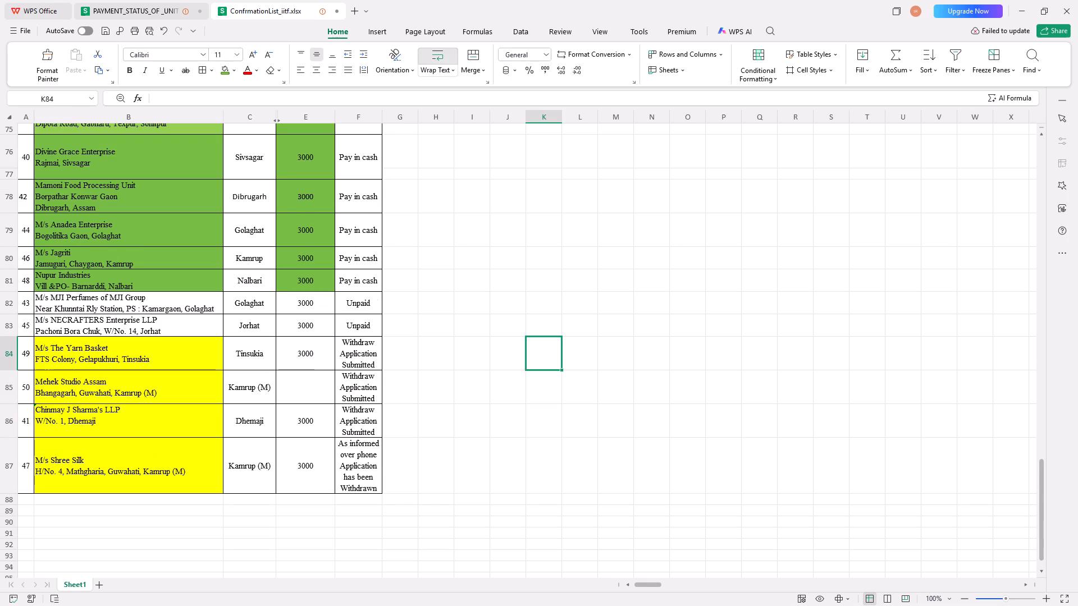
pyautogui.scroll(11, 173, 518)
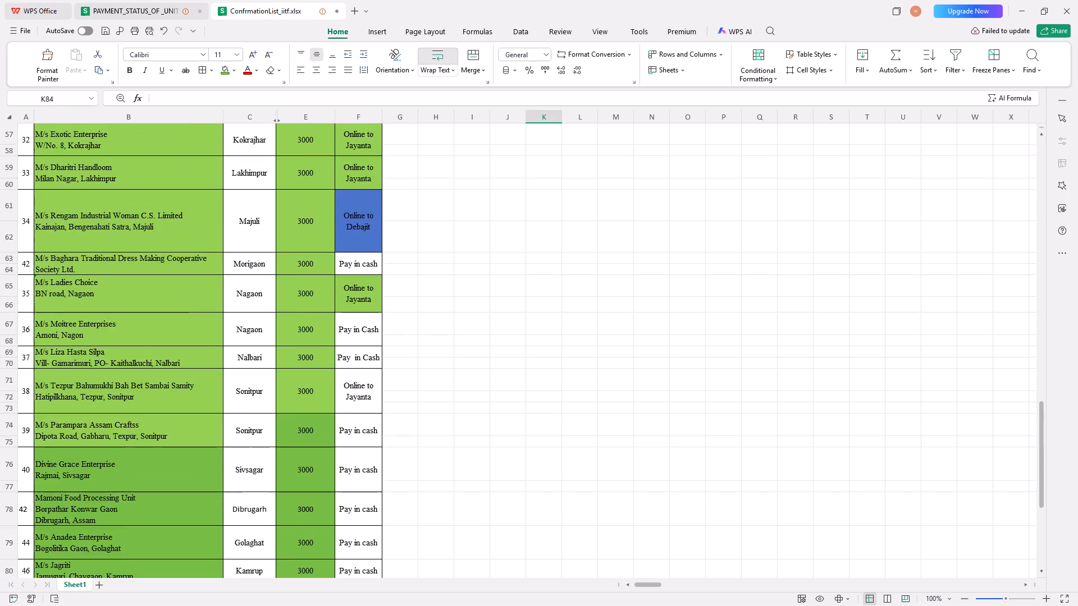
pyautogui.scroll(3, 173, 518)
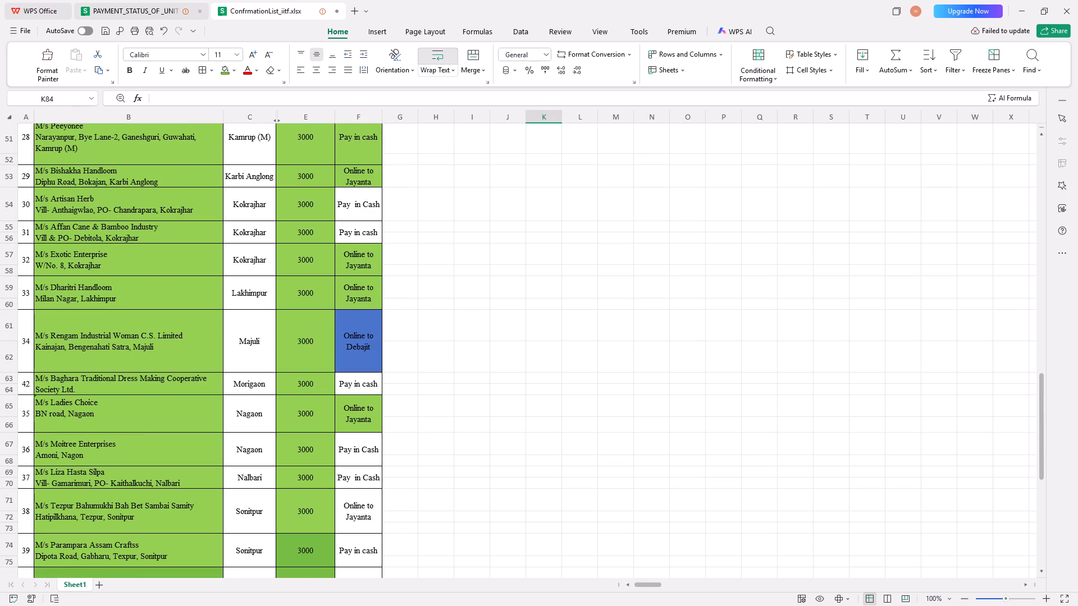
pyautogui.moveTo(7, 373); pyautogui.dragTo(7, 360)
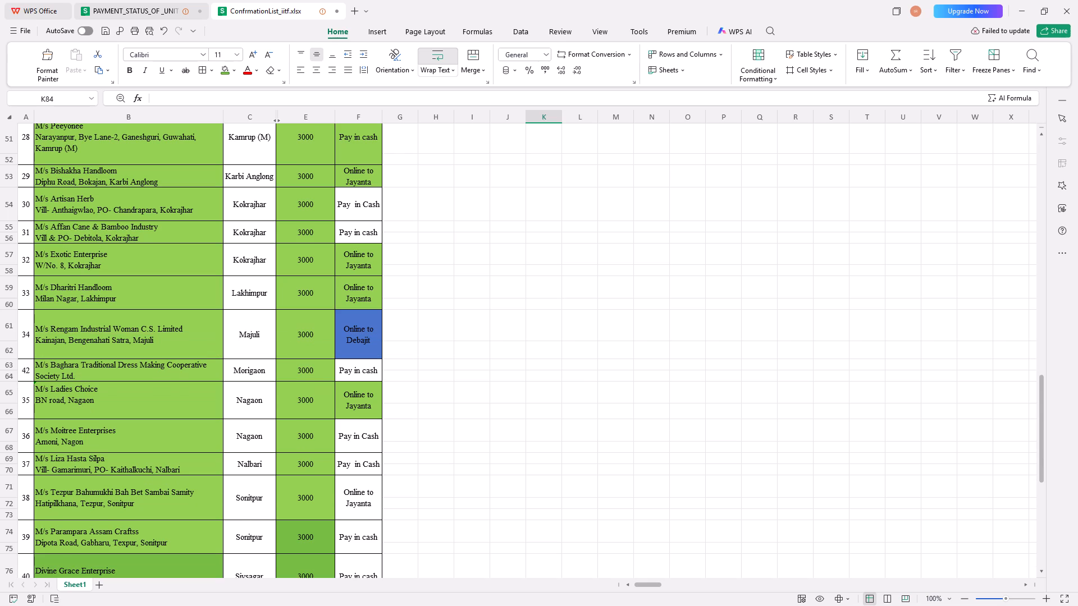
# Increase row 64's height to fit all three lines of M/s Baghara Traditional Dress Making Cooperative Society Ltd.'s name and address.
pyautogui.moveTo(16, 382); pyautogui.dragTo(12, 390)
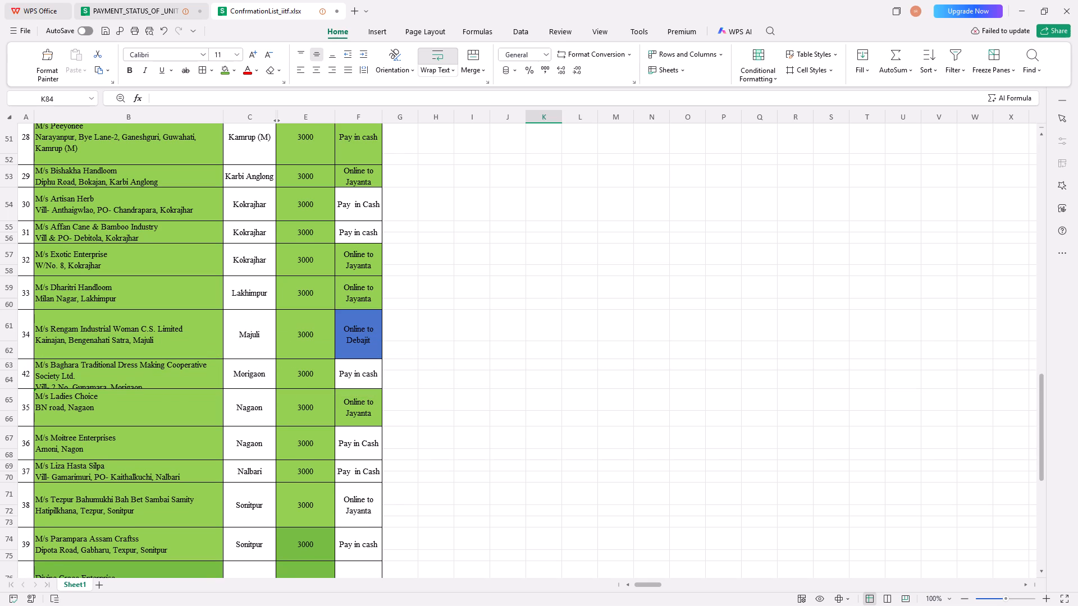
pyautogui.doubleClick(15, 389)
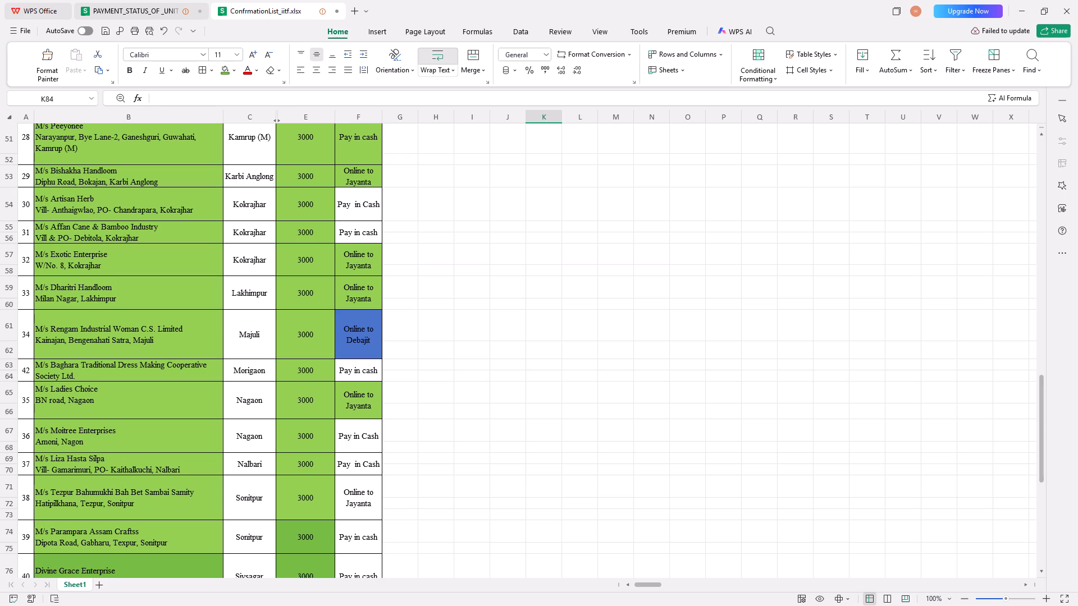
pyautogui.moveTo(4, 380); pyautogui.dragTo(4, 396)
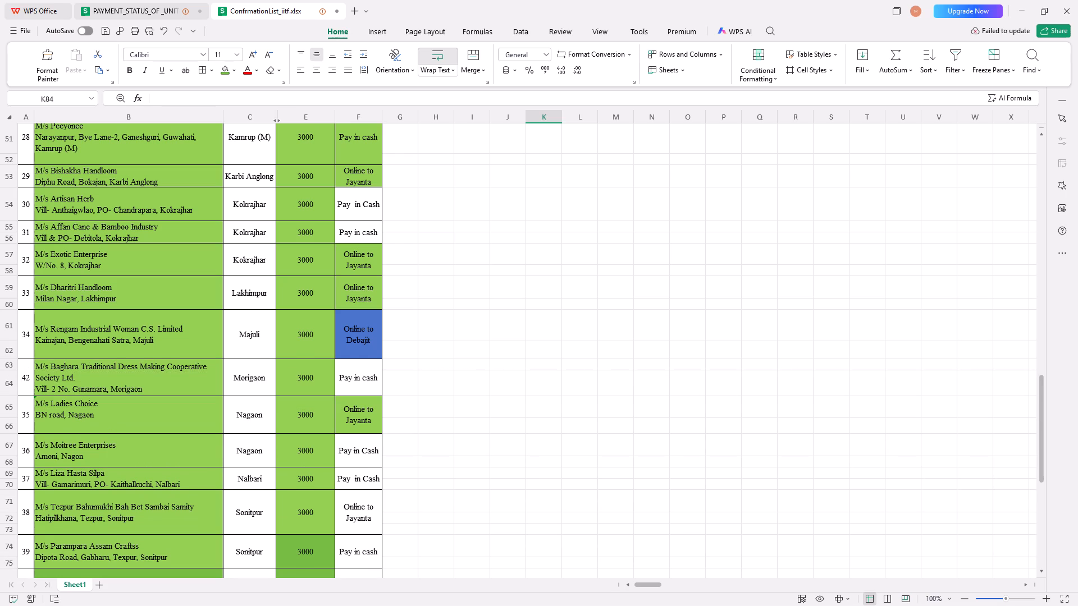
# Save the confirmation list workbook.
pyautogui.hotkey('ctrl', 's')
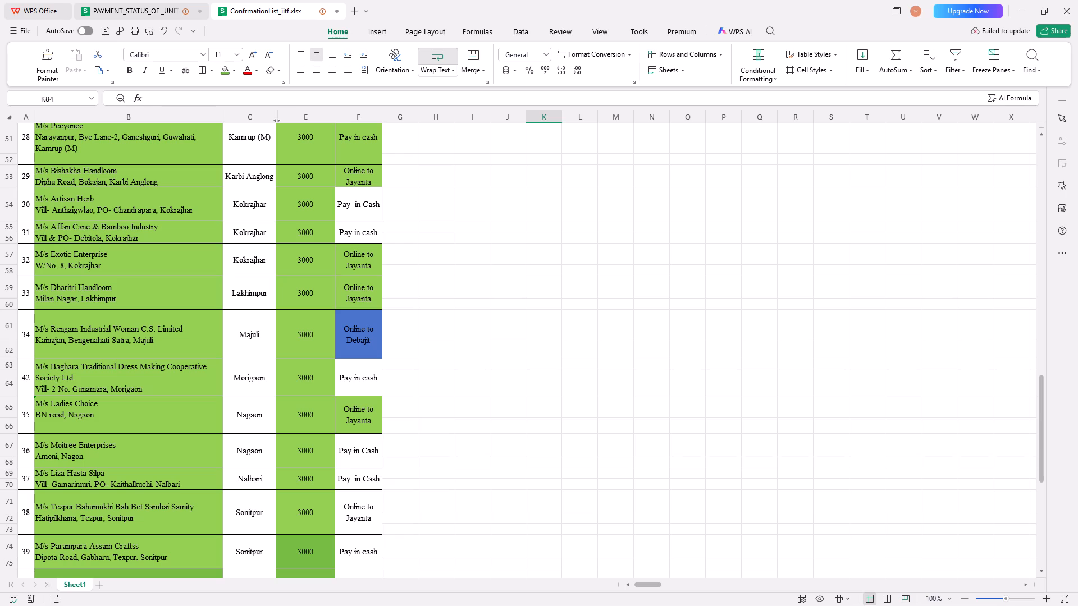
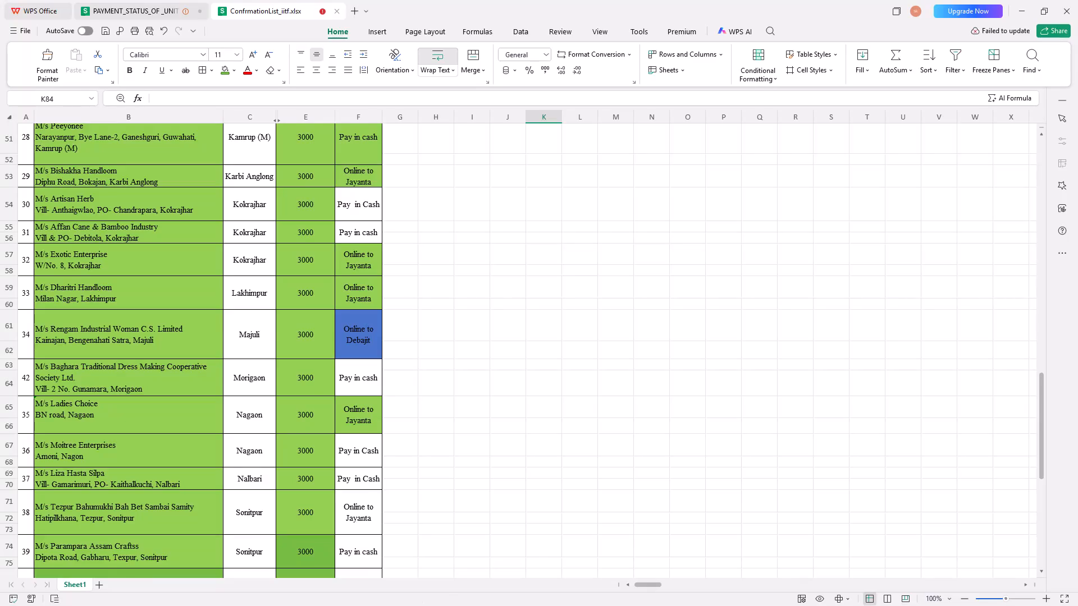
# Save the confirmation list workbook.
pyautogui.scroll(-3, 328, 408)
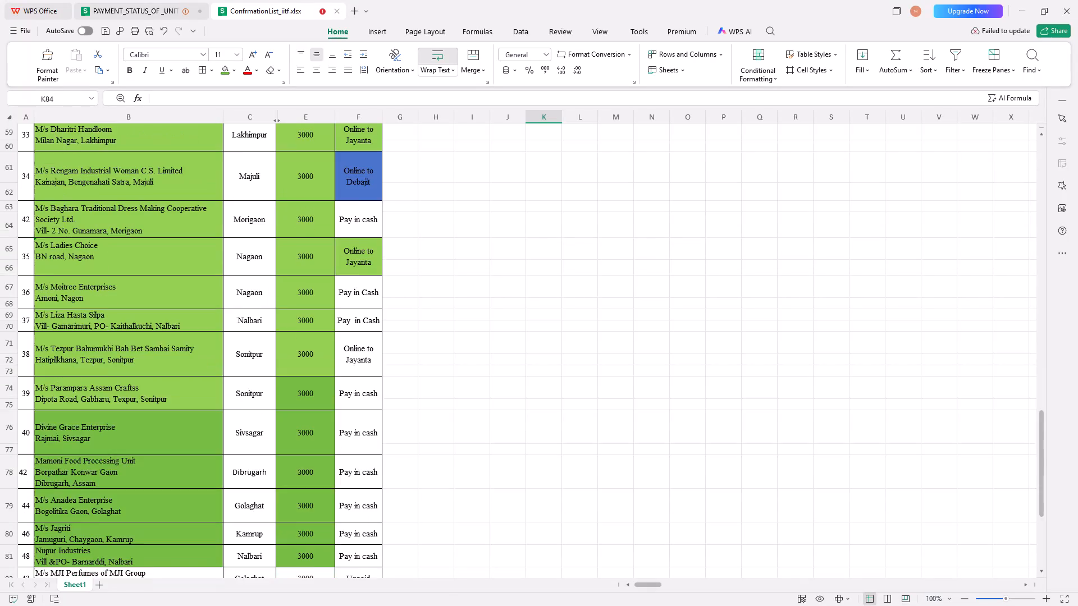
pyautogui.scroll(-9, 327, 416)
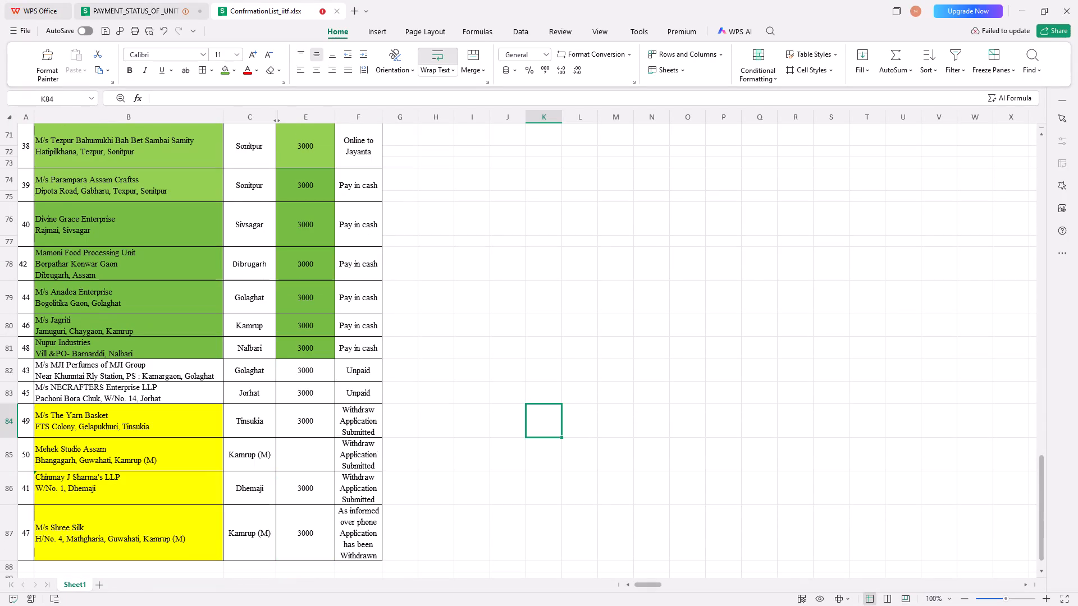
pyautogui.scroll(2, 130, 440)
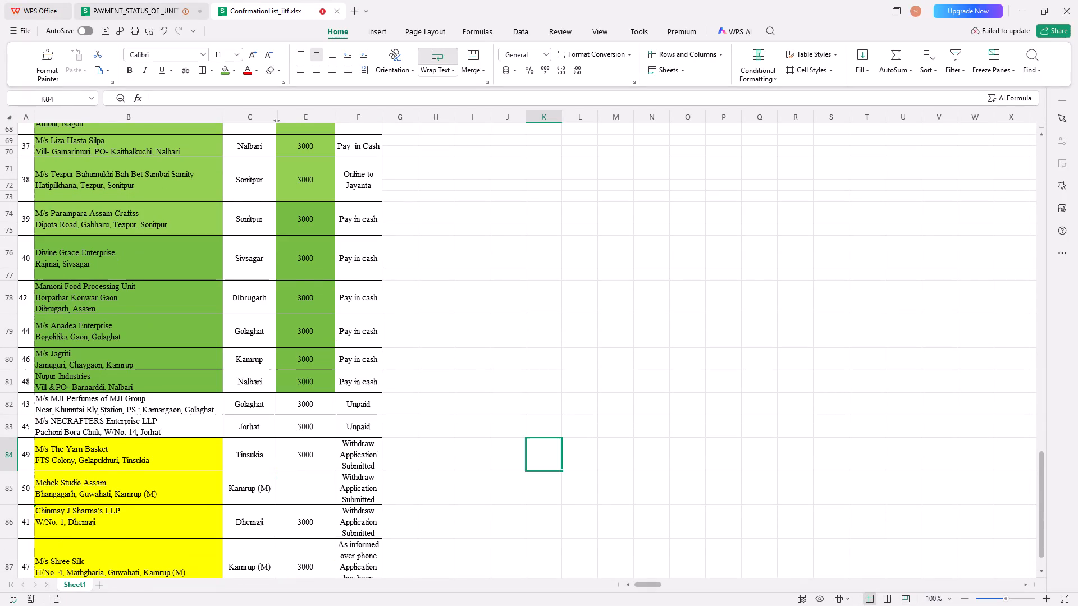
pyautogui.scroll(-3, 122, 467)
pyautogui.scroll(3, 122, 468)
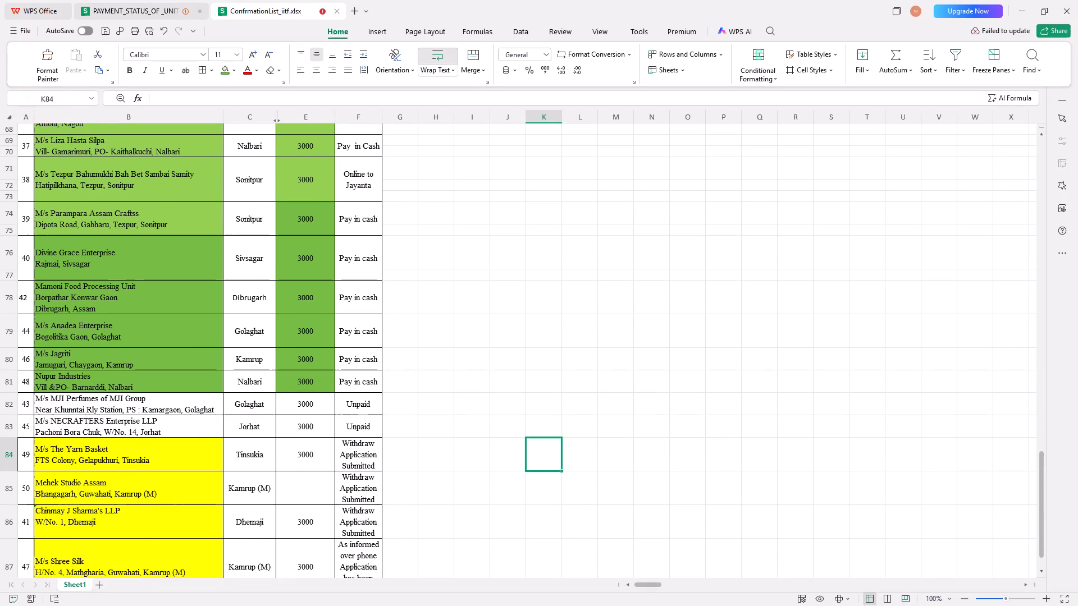
pyautogui.hotkey('ctrl', 's')
# Save the confirmation list workbook again.
pyautogui.scroll(17, 125, 468)
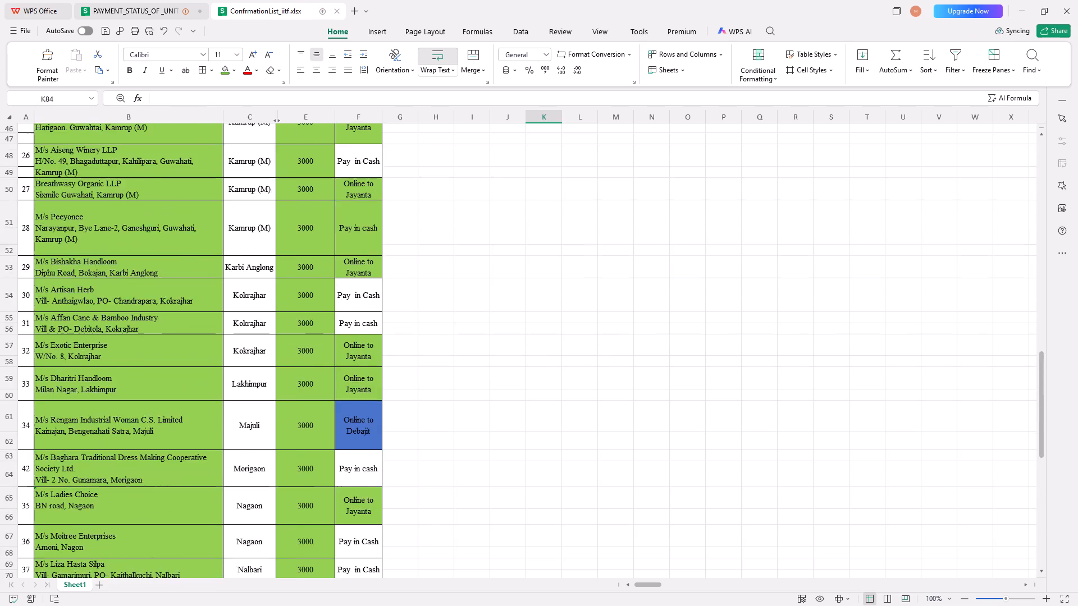
pyautogui.scroll(20, 125, 467)
pyautogui.scroll(2, 125, 467)
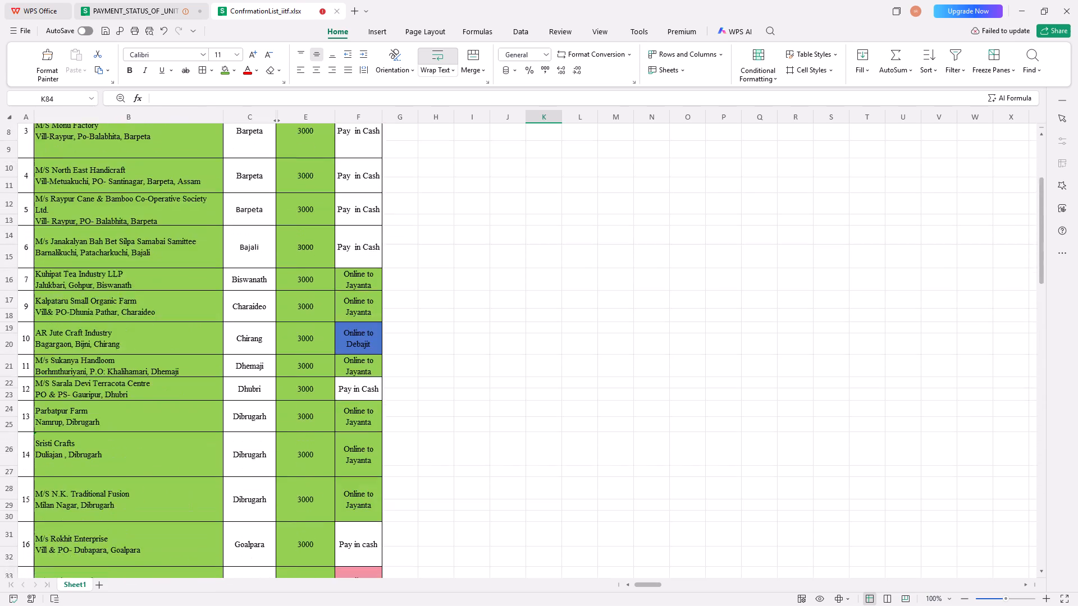
pyautogui.scroll(5, 125, 467)
pyautogui.hotkey('ctrl', 's')
pyautogui.press('s')
# Look through the whole confirmation list, from the first unit down to the withdrawn units and back to the heading.
pyautogui.scroll(4, 159, 338)
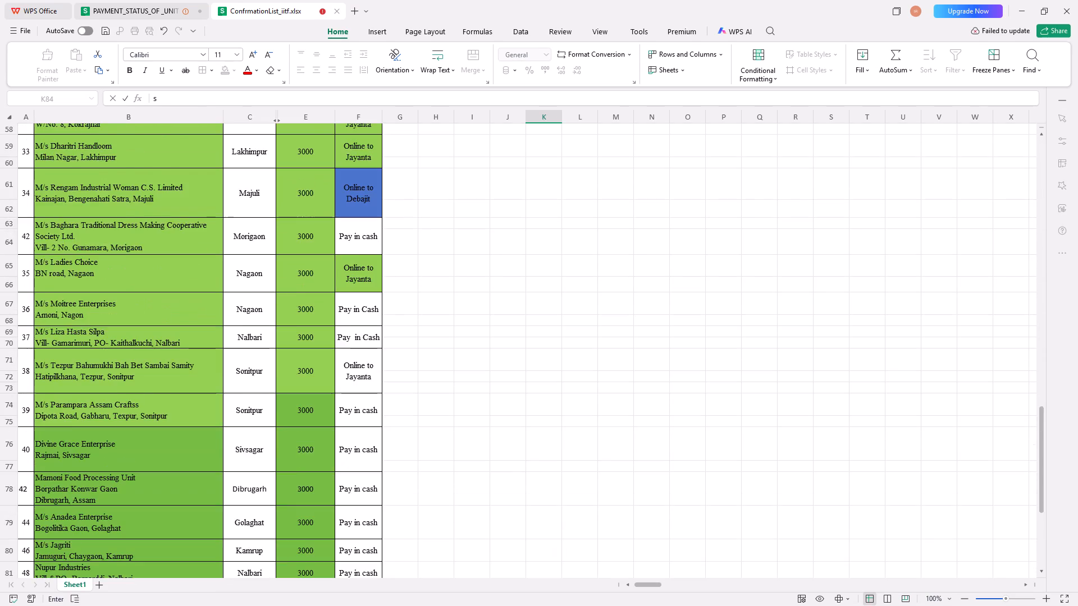
pyautogui.scroll(5, 159, 340)
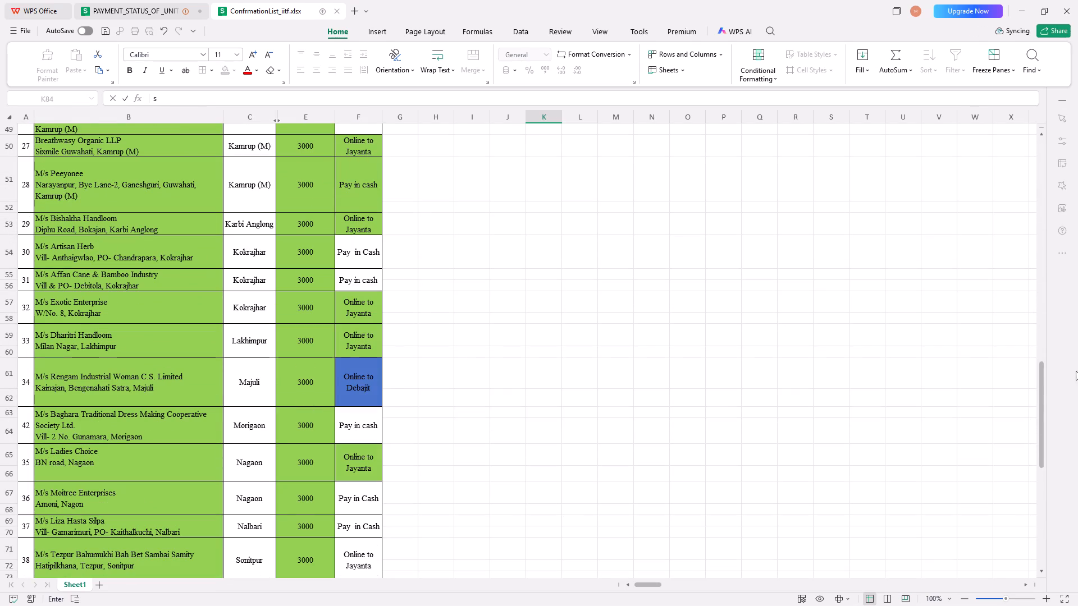
pyautogui.moveTo(1039, 375); pyautogui.dragTo(1025, 168)
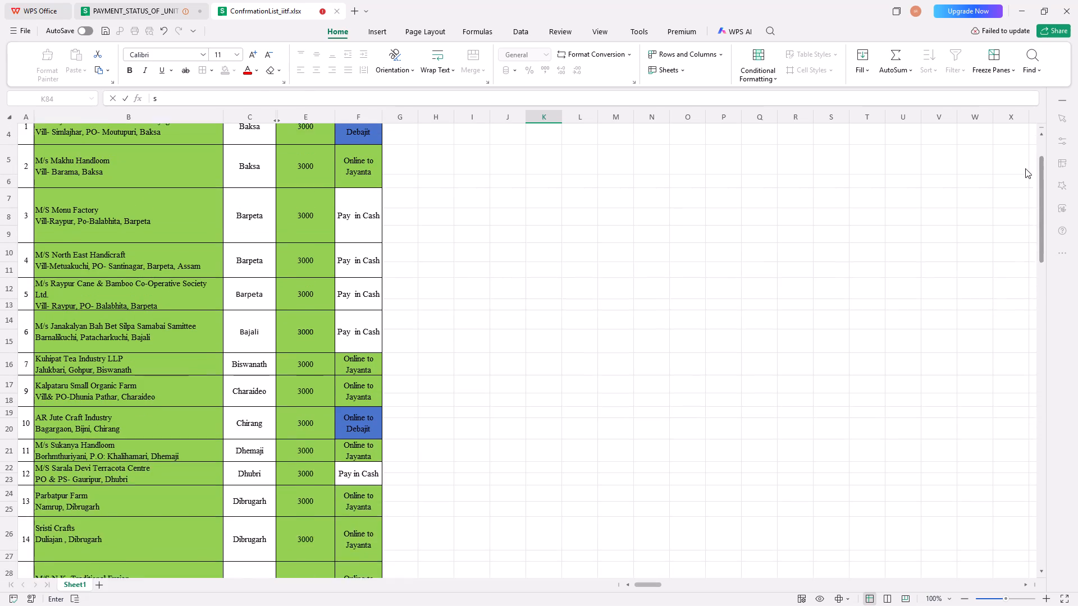
pyautogui.moveTo(1025, 168); pyautogui.dragTo(1030, 193)
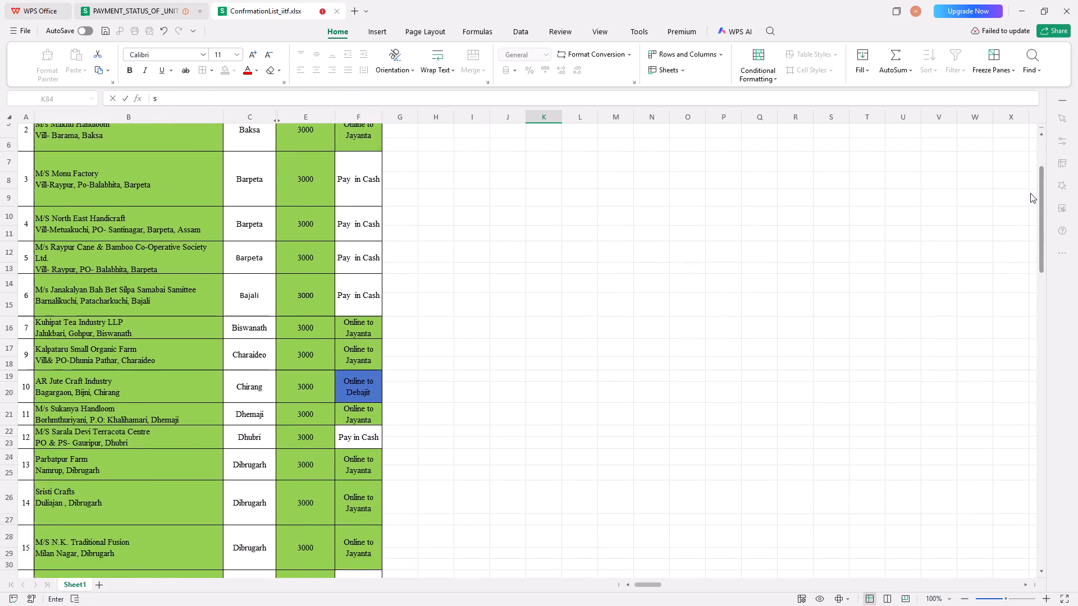
pyautogui.moveTo(1030, 193); pyautogui.dragTo(1057, 378)
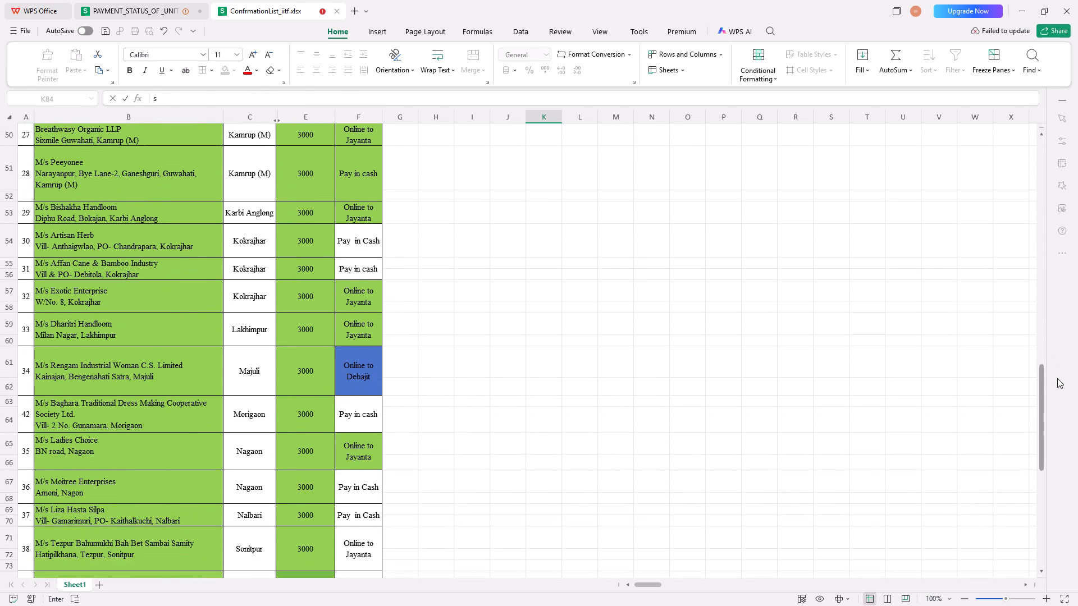
pyautogui.moveTo(1057, 378); pyautogui.dragTo(1066, 494)
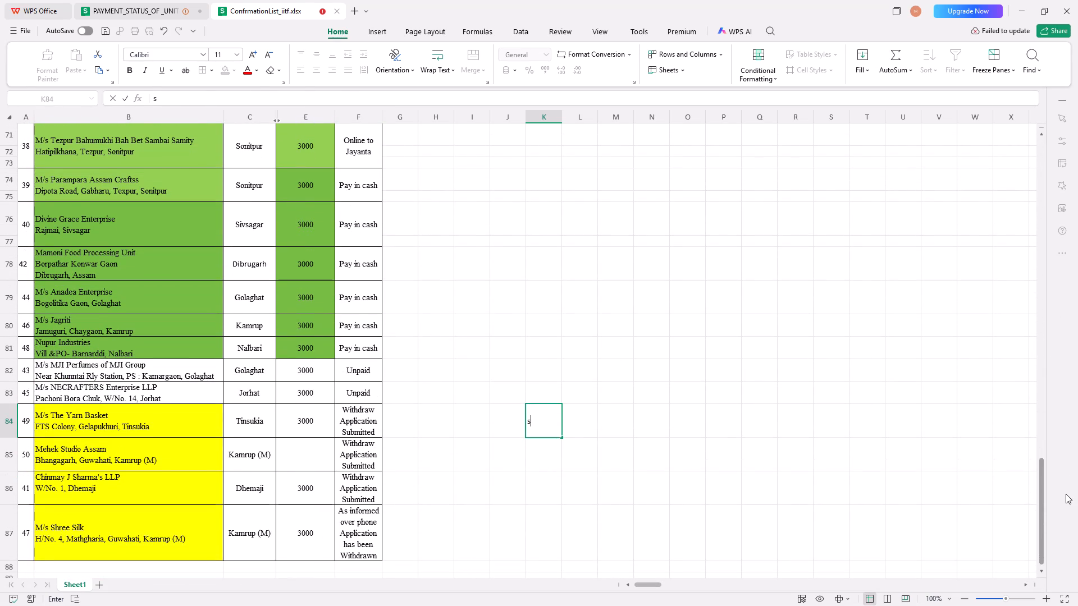
pyautogui.moveTo(1066, 494); pyautogui.dragTo(1066, 135)
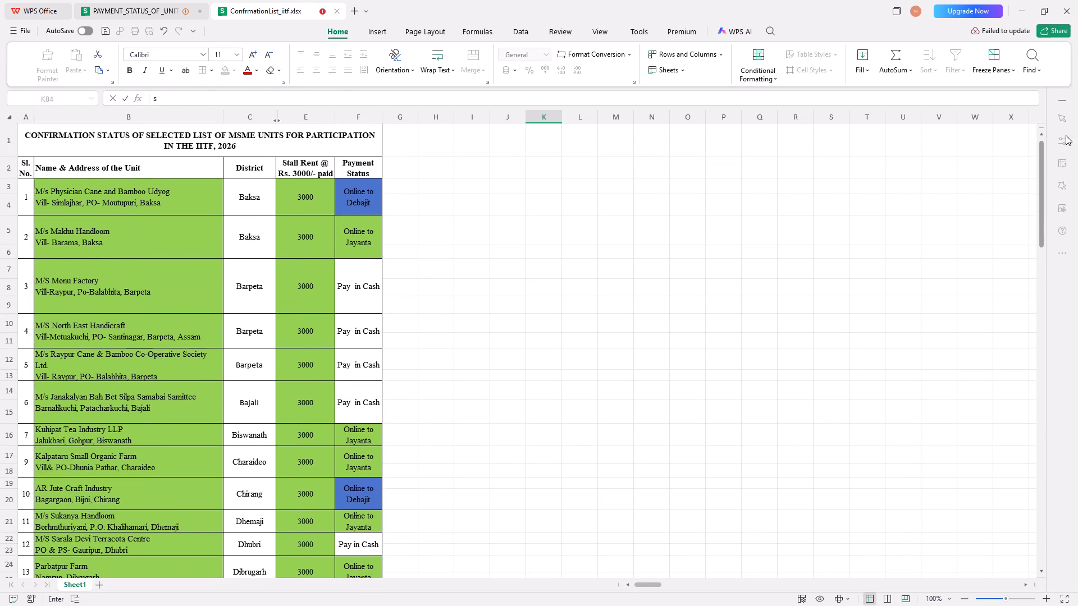
pyautogui.moveTo(1066, 135); pyautogui.dragTo(1068, 126)
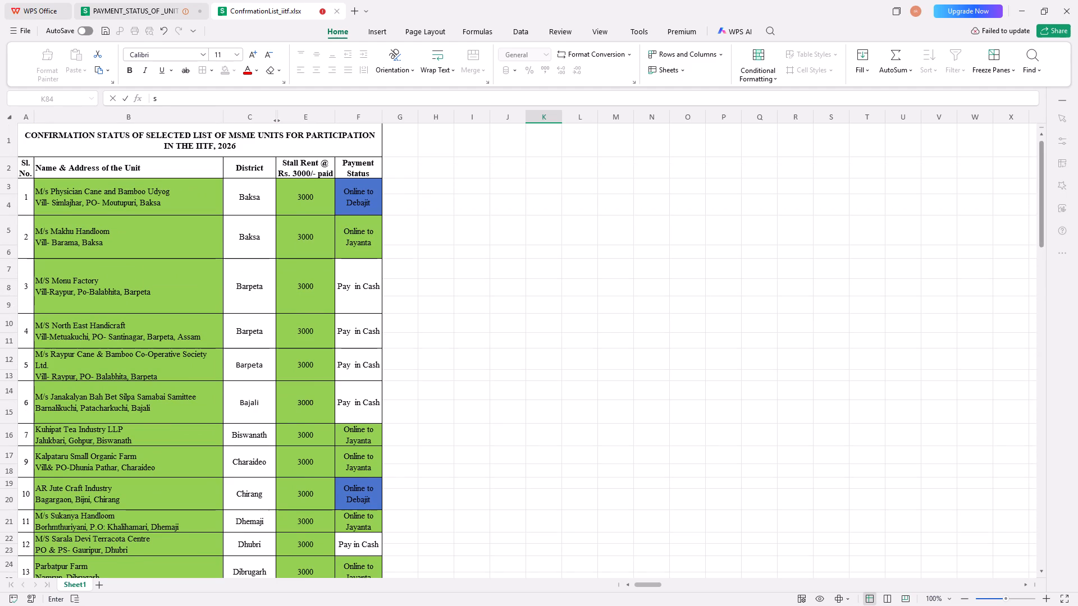
# Replace the payment status of M/s Physician Cane and Bamboo Udyog with Paid.
pyautogui.click(371, 203)
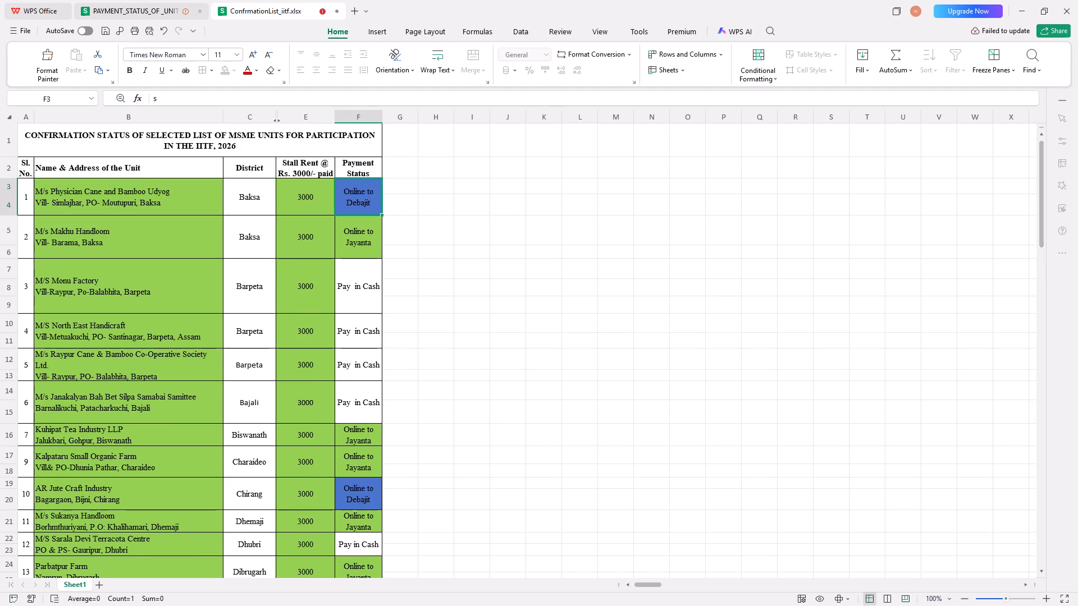
pyautogui.doubleClick(374, 205)
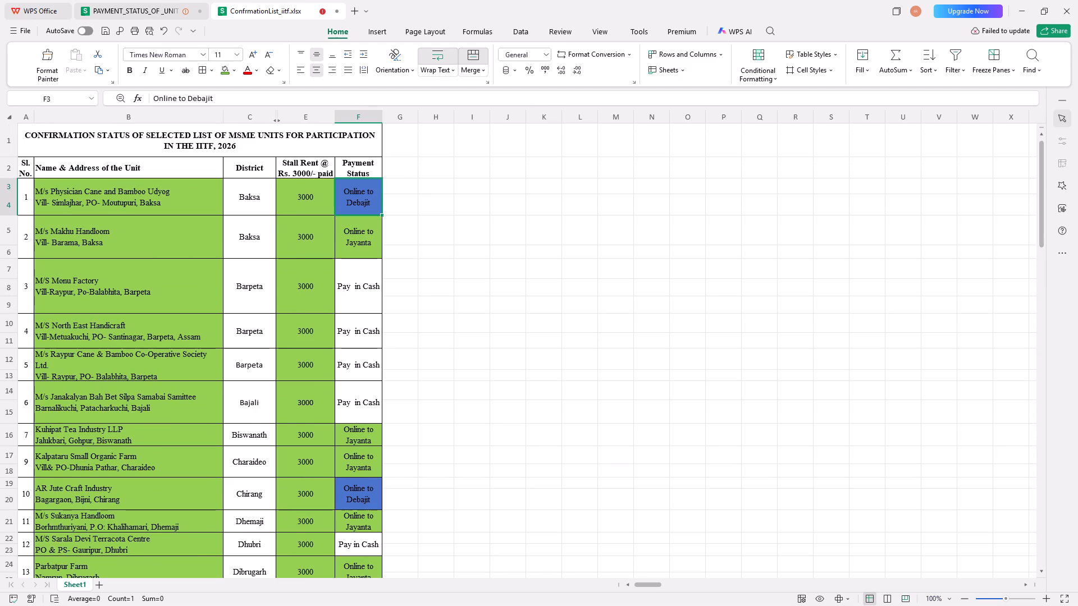
pyautogui.moveTo(374, 205); pyautogui.dragTo(338, 191)
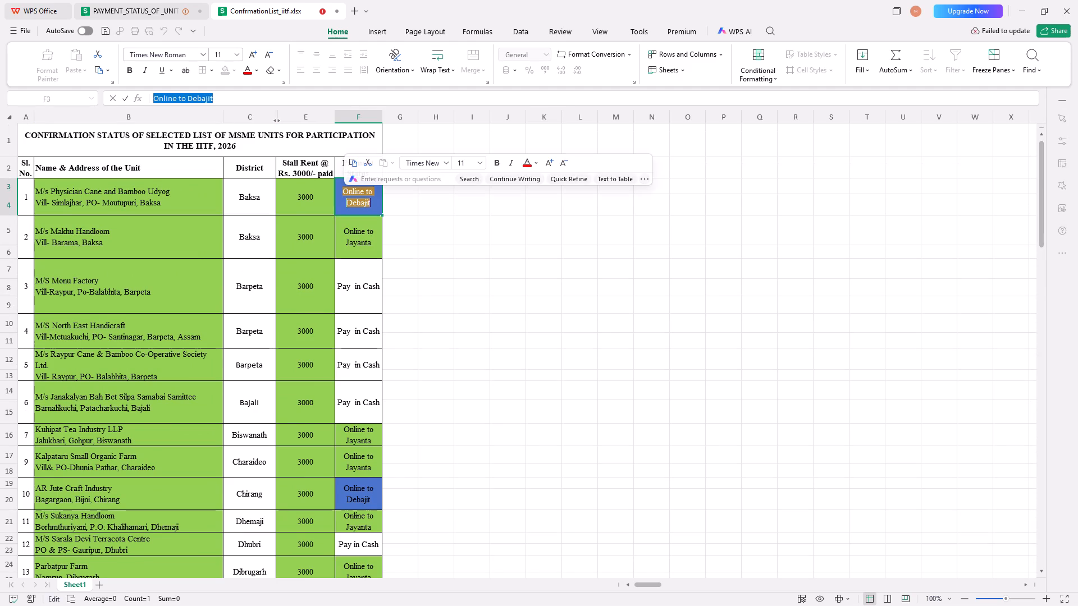
pyautogui.write('Paid')
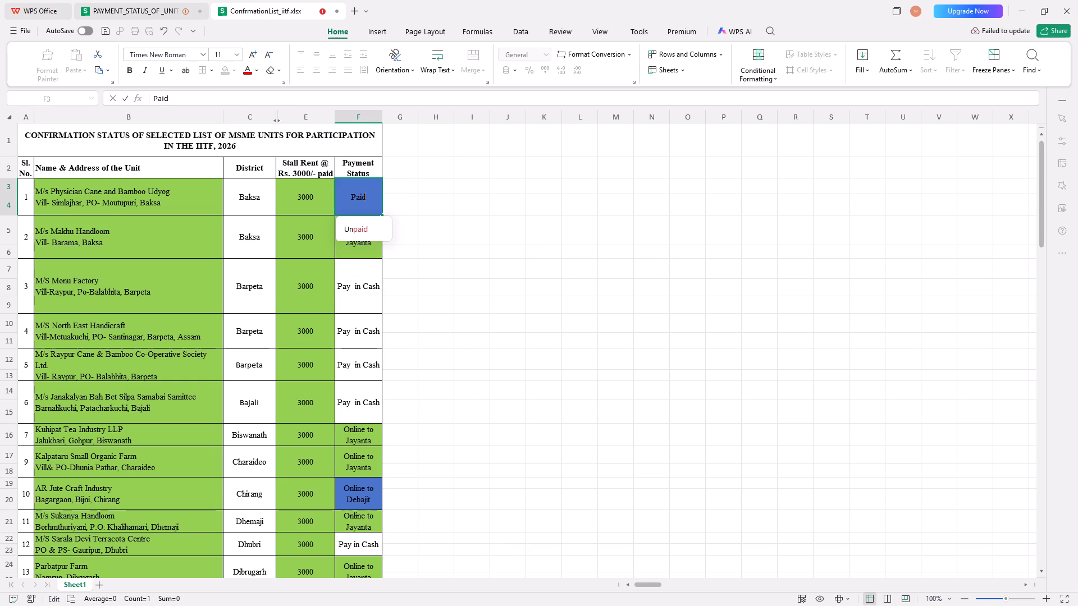
pyautogui.click(431, 299)
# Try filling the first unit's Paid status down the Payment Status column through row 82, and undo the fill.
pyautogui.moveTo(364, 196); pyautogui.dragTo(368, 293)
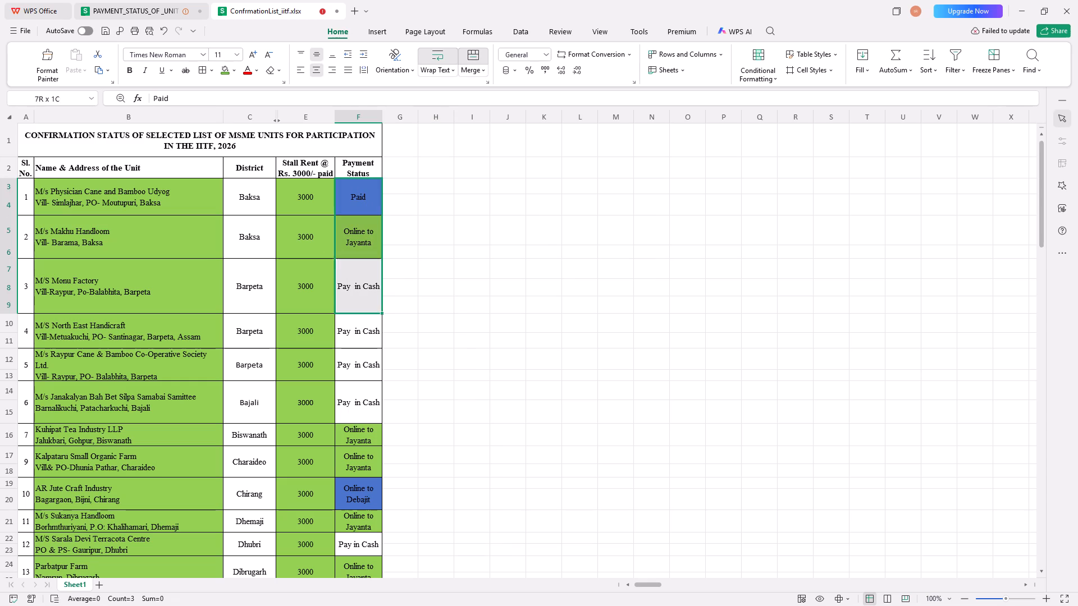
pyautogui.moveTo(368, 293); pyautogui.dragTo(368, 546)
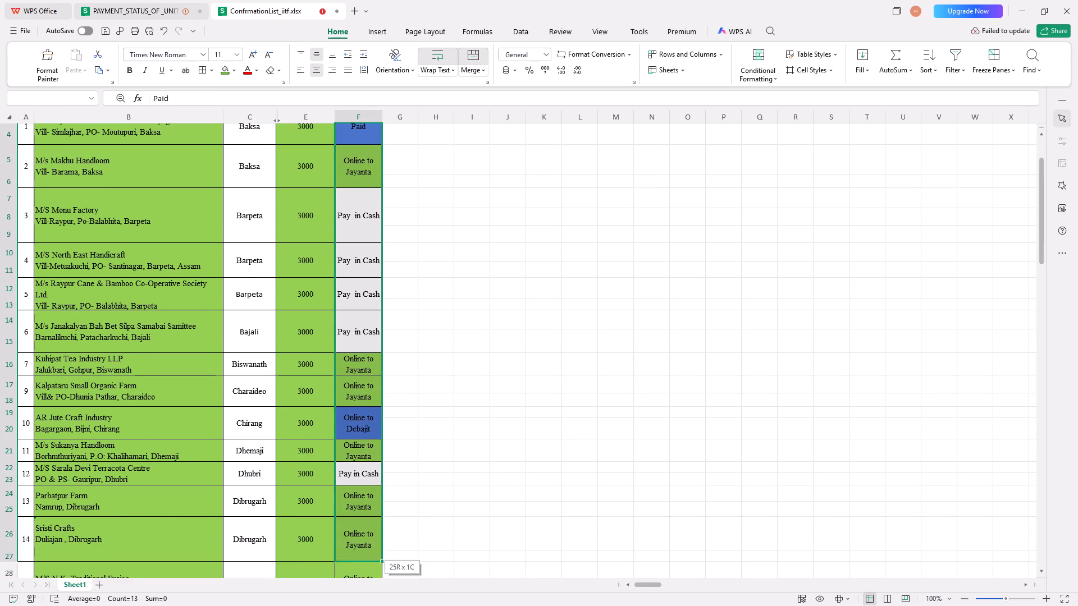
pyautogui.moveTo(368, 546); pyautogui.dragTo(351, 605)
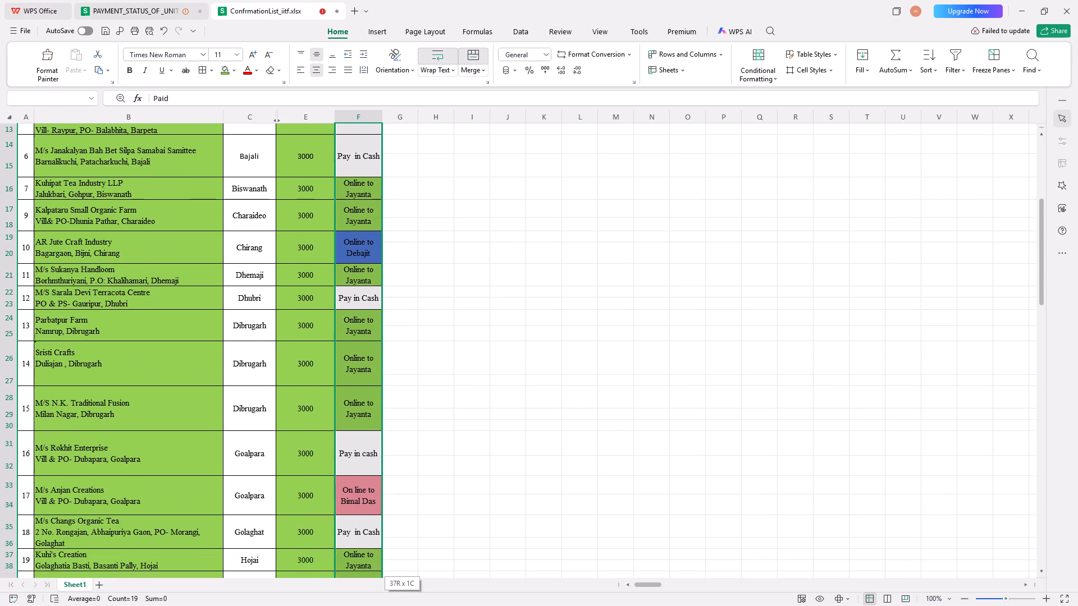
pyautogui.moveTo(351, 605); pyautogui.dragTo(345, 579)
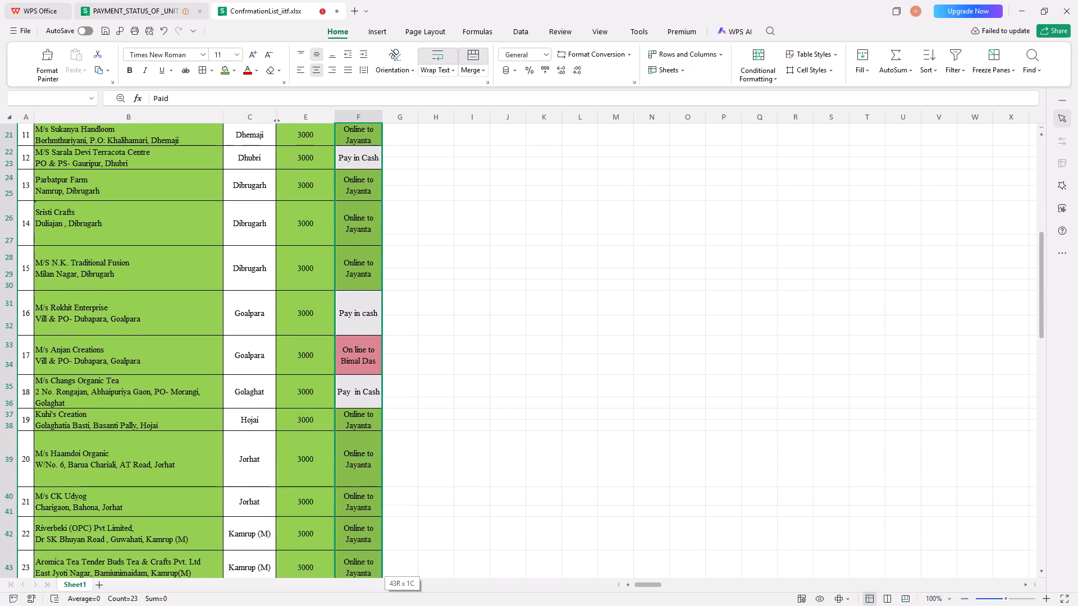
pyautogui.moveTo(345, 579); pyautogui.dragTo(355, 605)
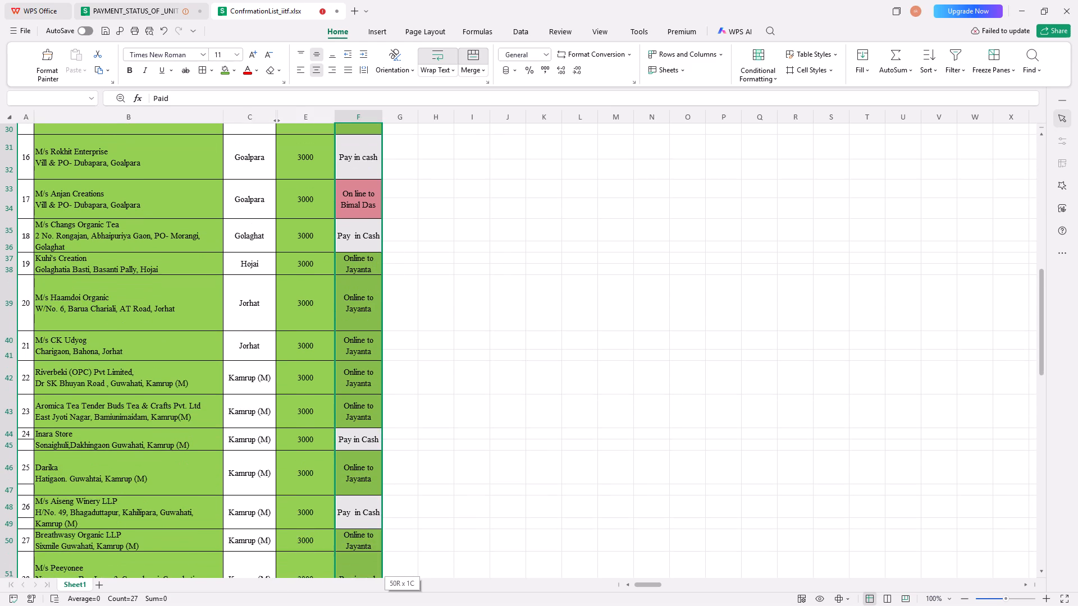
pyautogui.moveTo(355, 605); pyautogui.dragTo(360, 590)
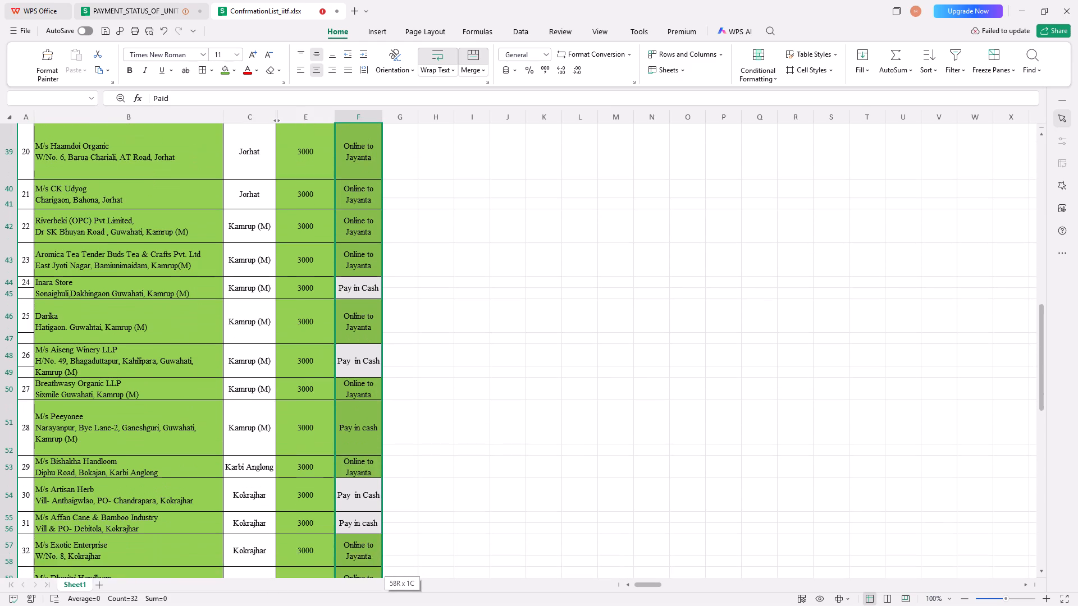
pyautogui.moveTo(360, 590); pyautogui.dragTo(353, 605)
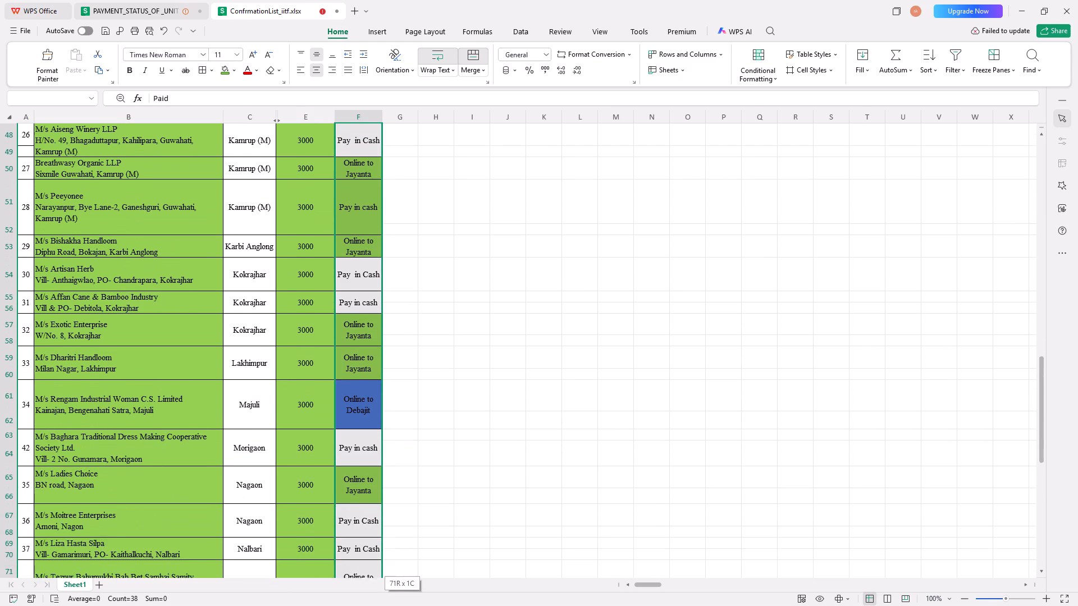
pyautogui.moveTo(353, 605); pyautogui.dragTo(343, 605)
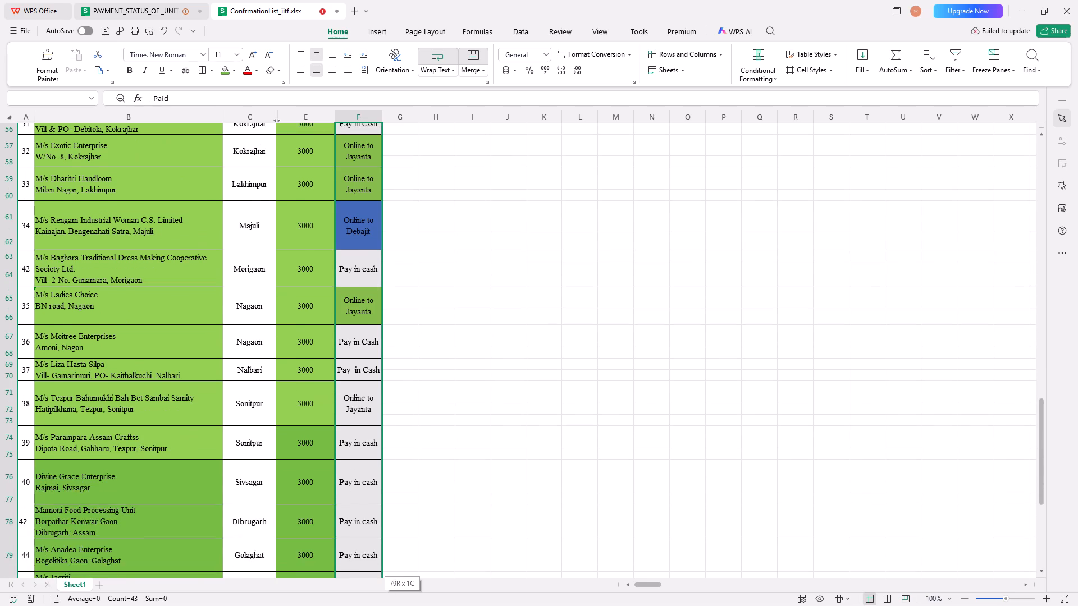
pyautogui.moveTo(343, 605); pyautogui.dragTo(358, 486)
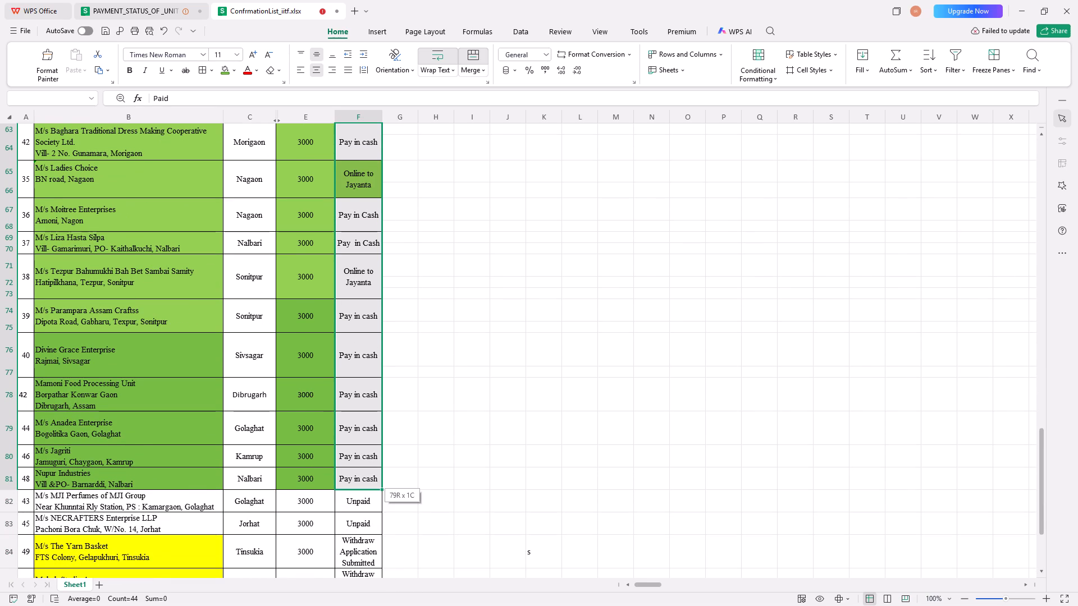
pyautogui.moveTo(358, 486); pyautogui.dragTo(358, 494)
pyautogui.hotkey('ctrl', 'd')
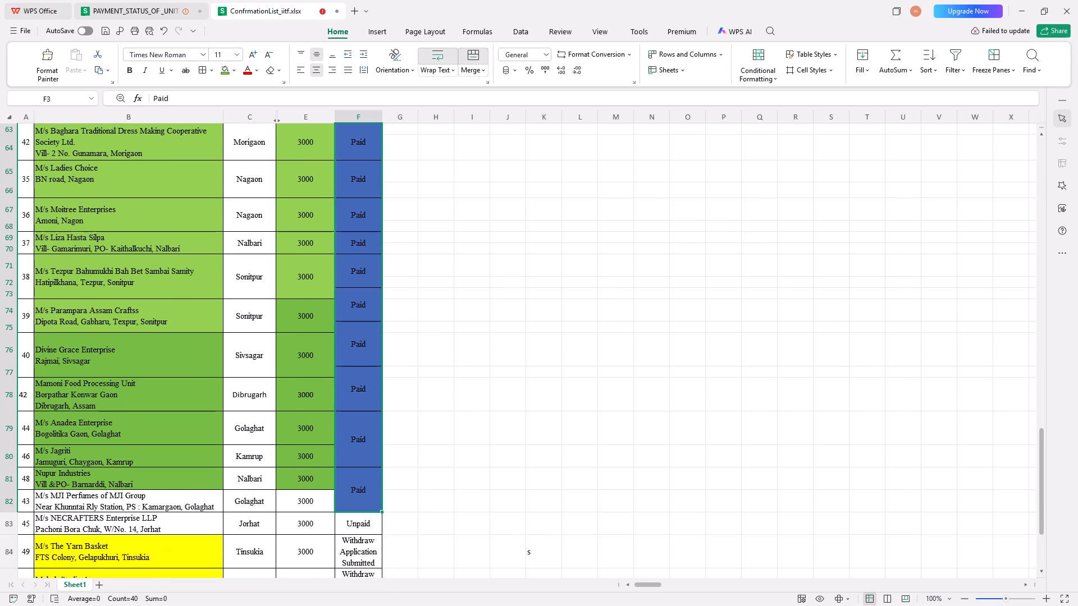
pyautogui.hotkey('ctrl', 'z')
# Set the payment status of M/s Makhu Handloom to Paid.
pyautogui.click(357, 170)
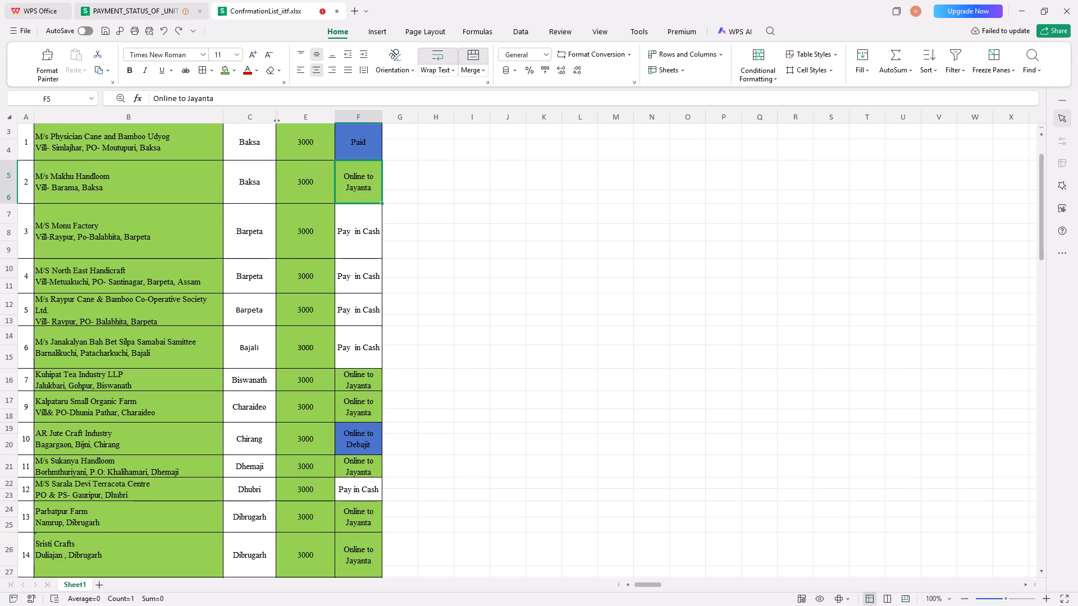
pyautogui.write('Paid')
pyautogui.click(569, 282)
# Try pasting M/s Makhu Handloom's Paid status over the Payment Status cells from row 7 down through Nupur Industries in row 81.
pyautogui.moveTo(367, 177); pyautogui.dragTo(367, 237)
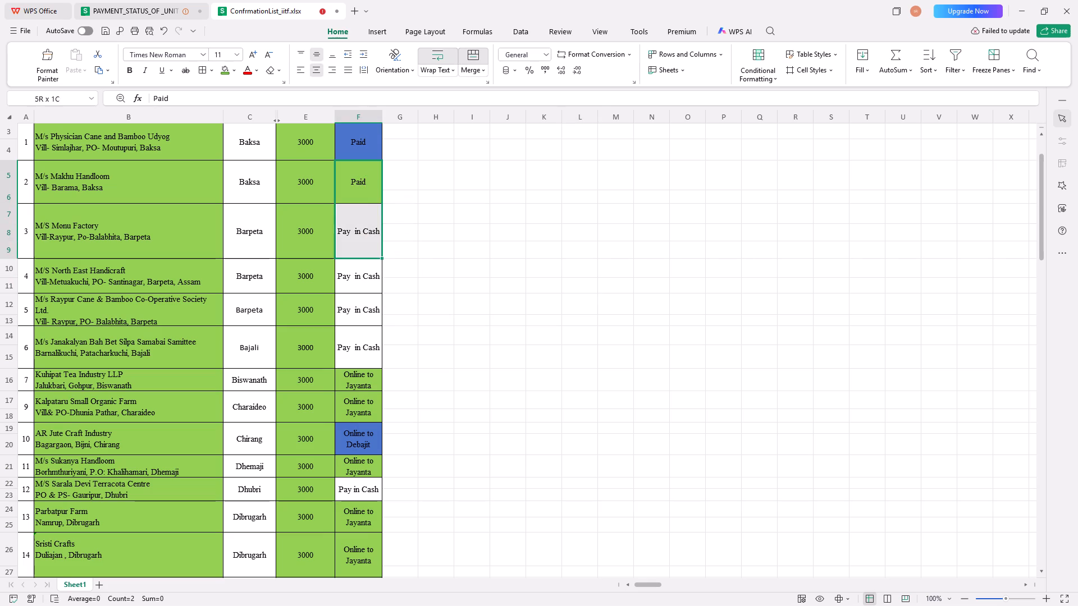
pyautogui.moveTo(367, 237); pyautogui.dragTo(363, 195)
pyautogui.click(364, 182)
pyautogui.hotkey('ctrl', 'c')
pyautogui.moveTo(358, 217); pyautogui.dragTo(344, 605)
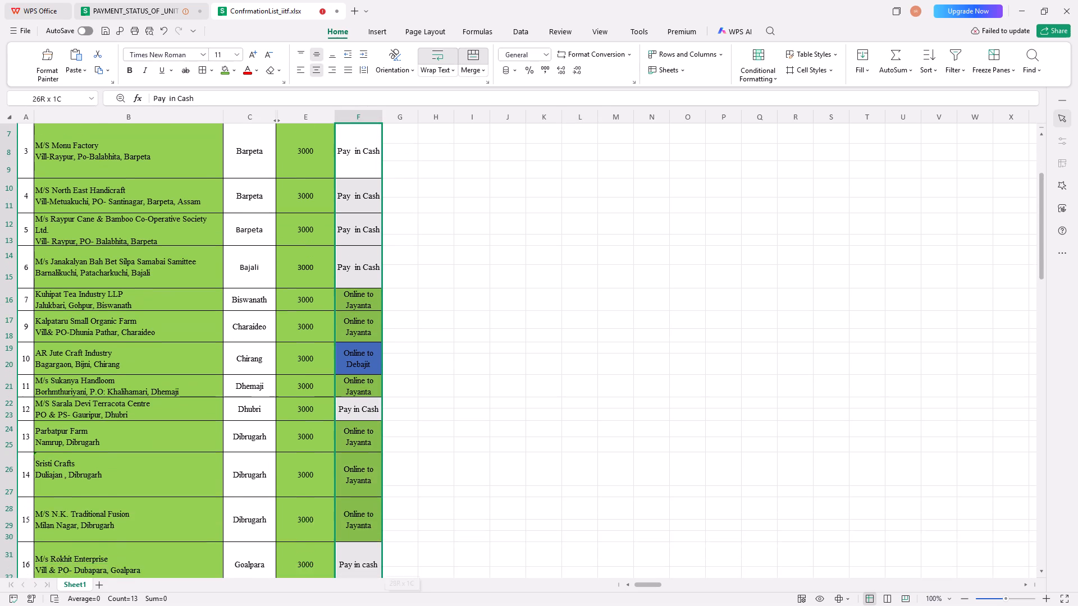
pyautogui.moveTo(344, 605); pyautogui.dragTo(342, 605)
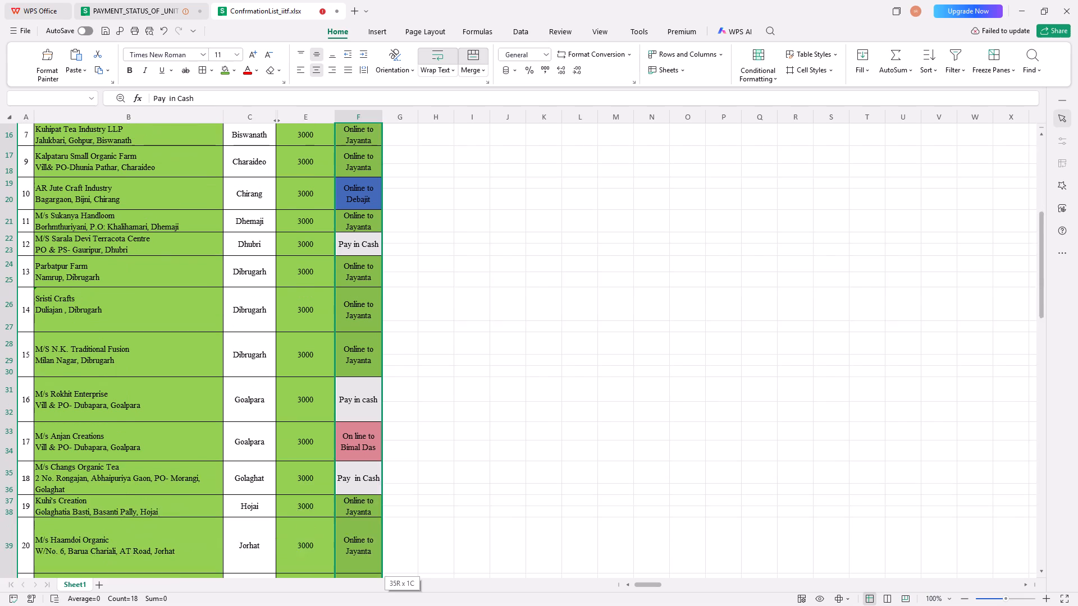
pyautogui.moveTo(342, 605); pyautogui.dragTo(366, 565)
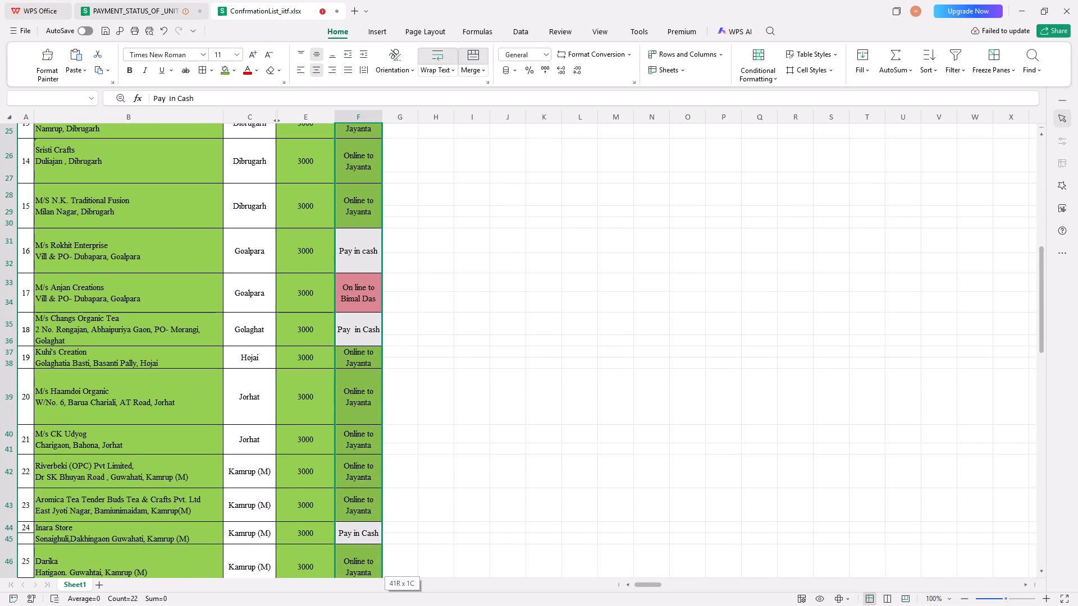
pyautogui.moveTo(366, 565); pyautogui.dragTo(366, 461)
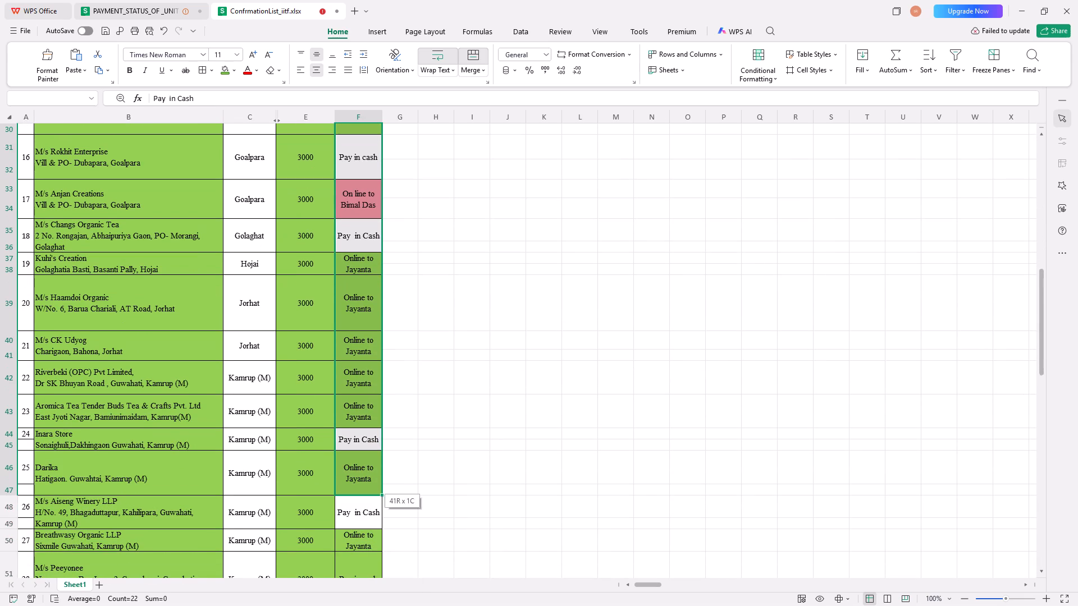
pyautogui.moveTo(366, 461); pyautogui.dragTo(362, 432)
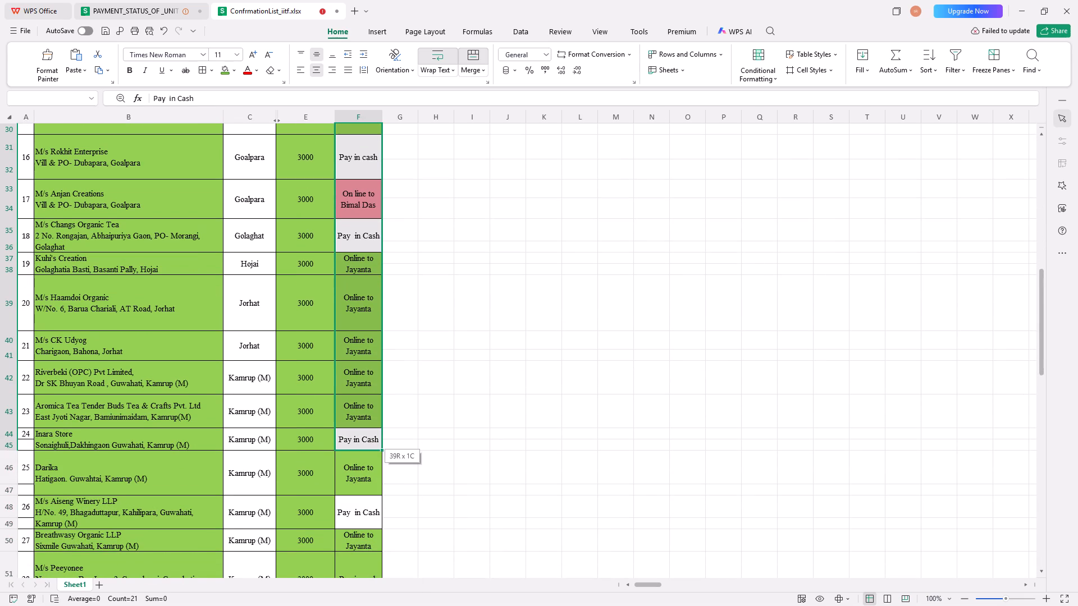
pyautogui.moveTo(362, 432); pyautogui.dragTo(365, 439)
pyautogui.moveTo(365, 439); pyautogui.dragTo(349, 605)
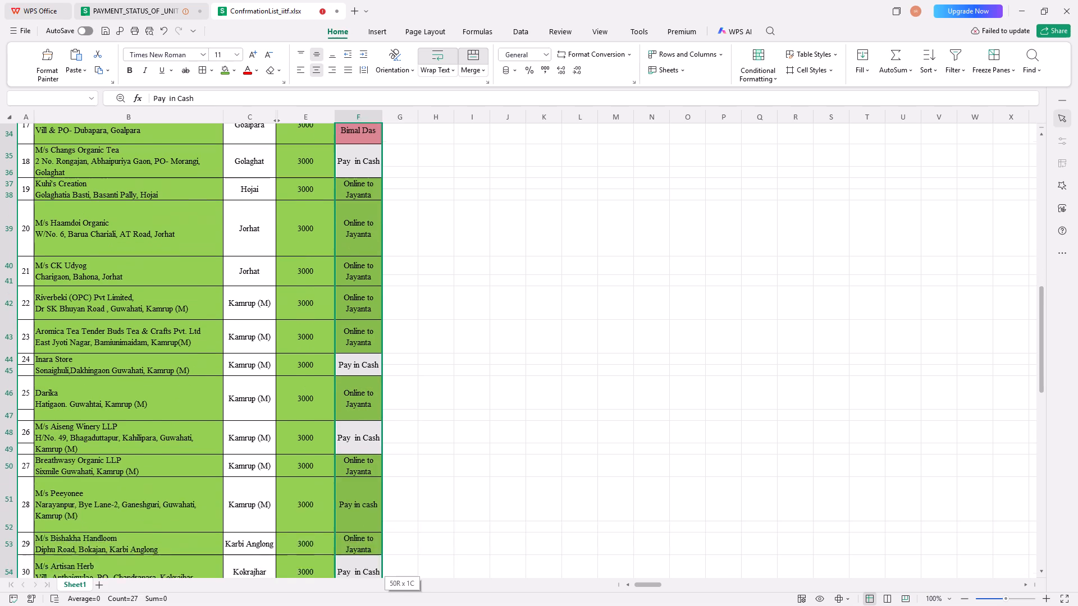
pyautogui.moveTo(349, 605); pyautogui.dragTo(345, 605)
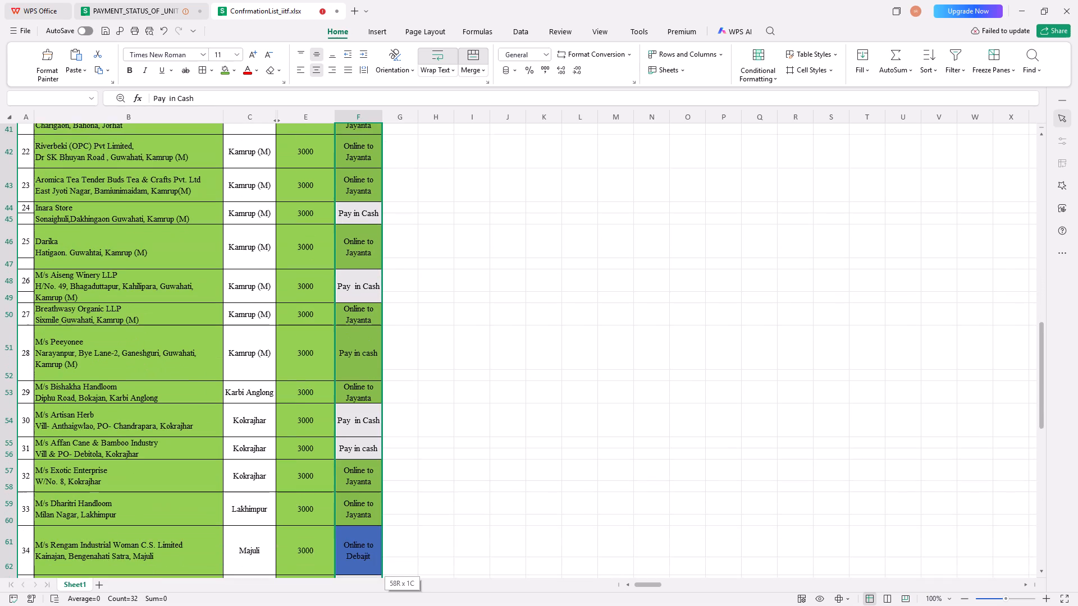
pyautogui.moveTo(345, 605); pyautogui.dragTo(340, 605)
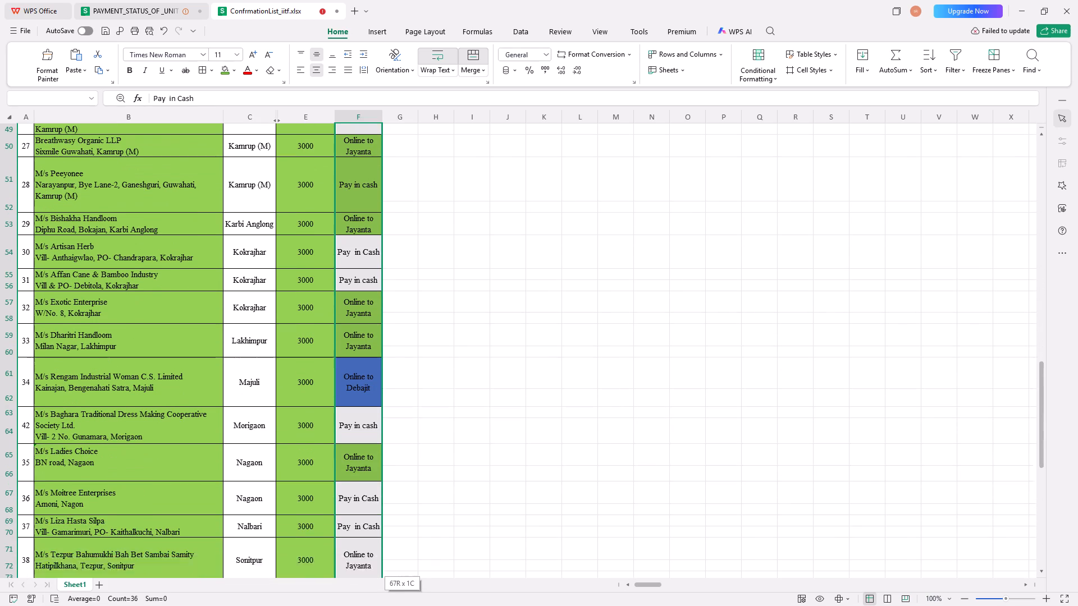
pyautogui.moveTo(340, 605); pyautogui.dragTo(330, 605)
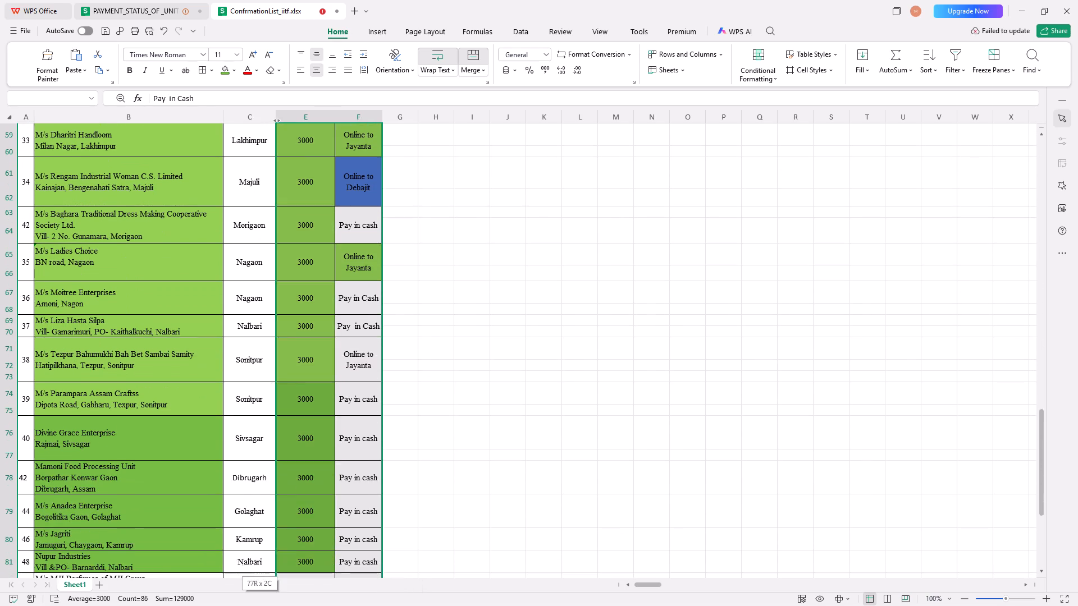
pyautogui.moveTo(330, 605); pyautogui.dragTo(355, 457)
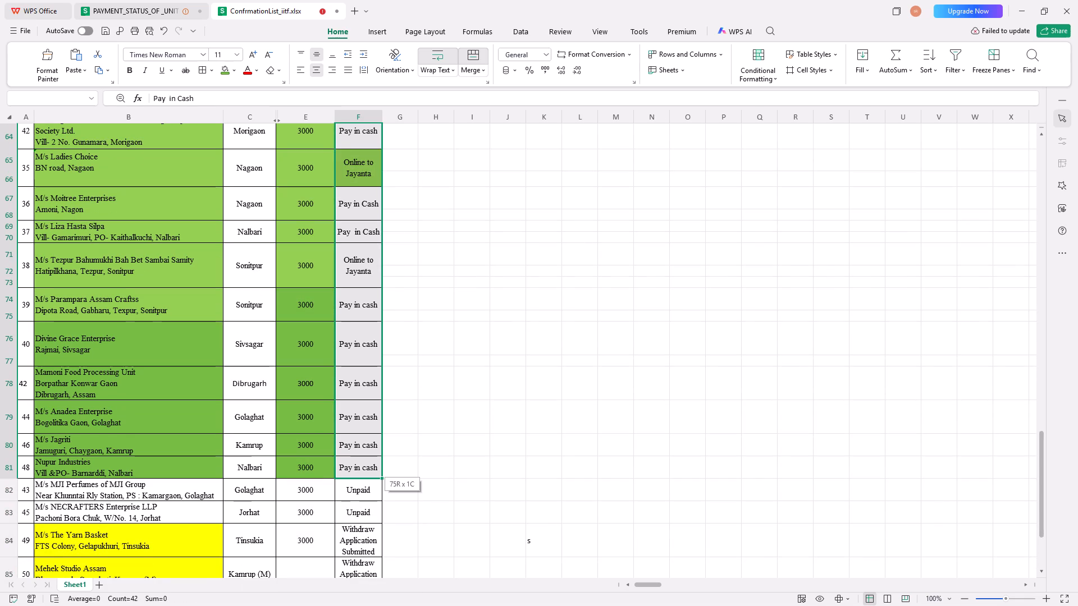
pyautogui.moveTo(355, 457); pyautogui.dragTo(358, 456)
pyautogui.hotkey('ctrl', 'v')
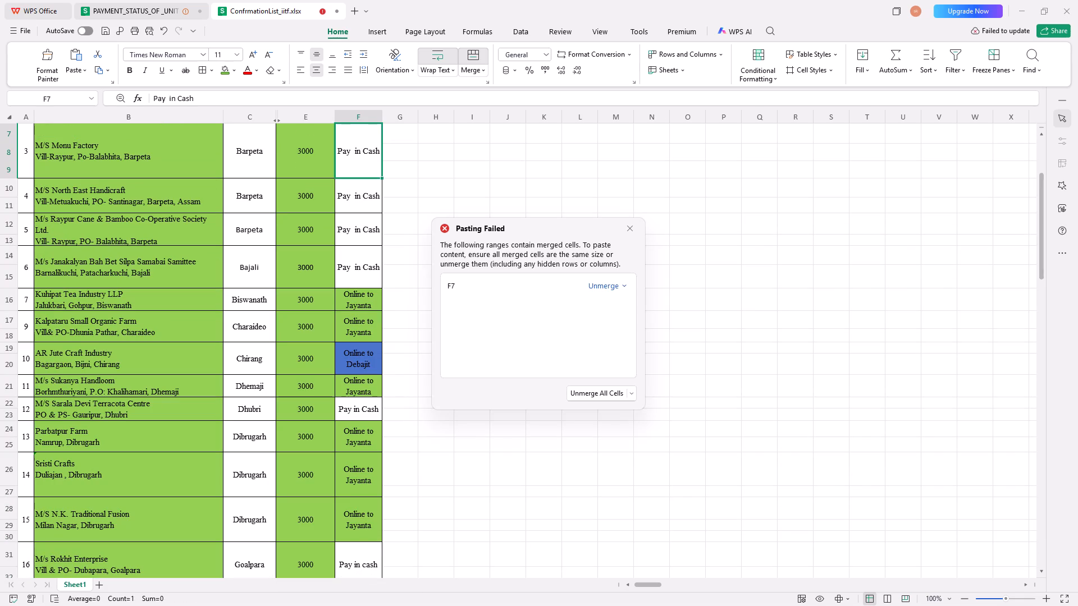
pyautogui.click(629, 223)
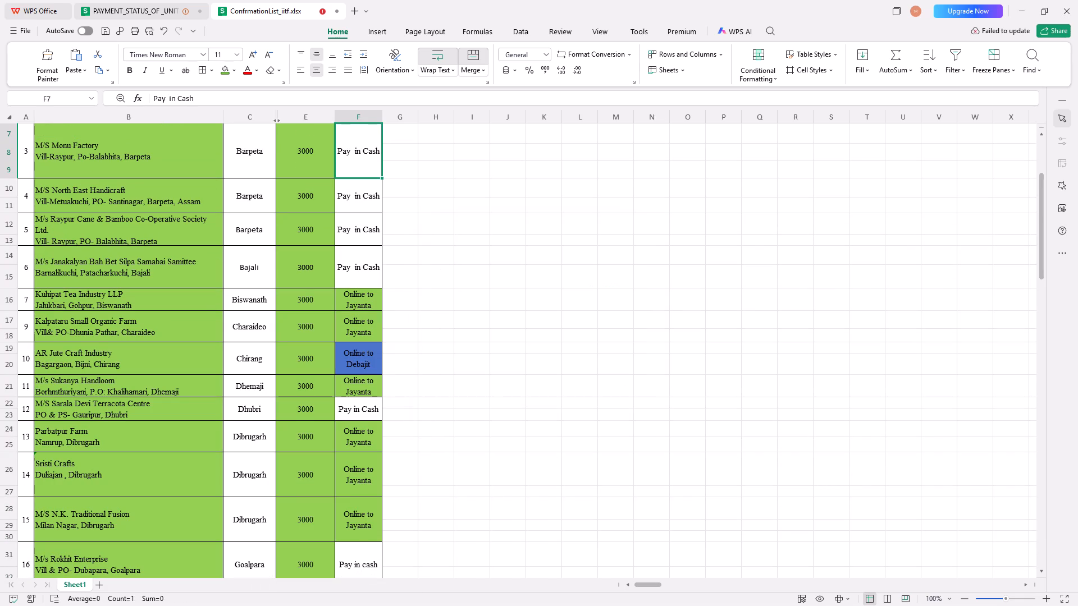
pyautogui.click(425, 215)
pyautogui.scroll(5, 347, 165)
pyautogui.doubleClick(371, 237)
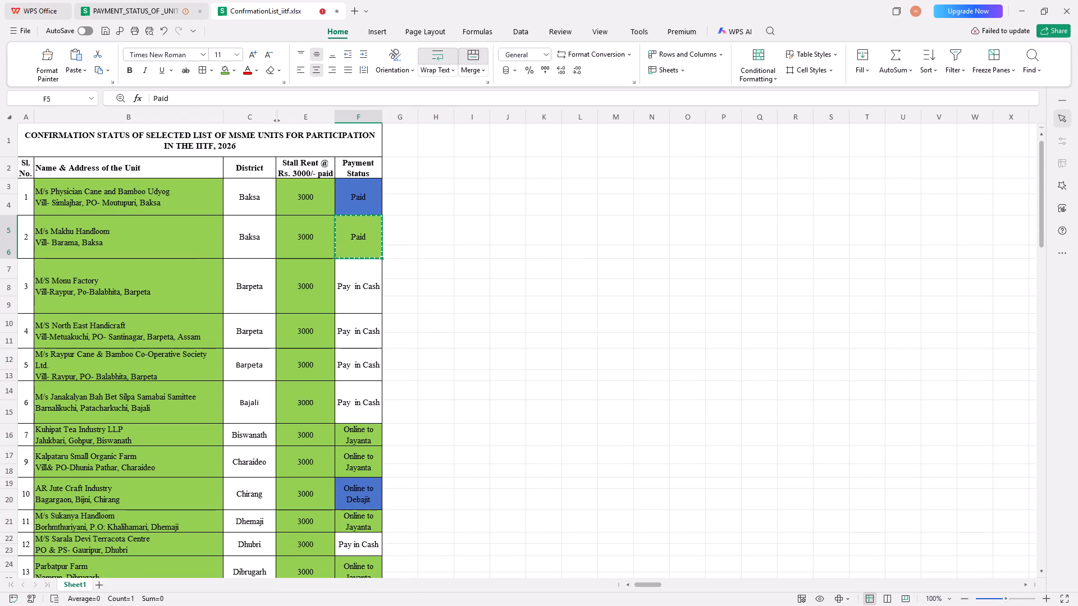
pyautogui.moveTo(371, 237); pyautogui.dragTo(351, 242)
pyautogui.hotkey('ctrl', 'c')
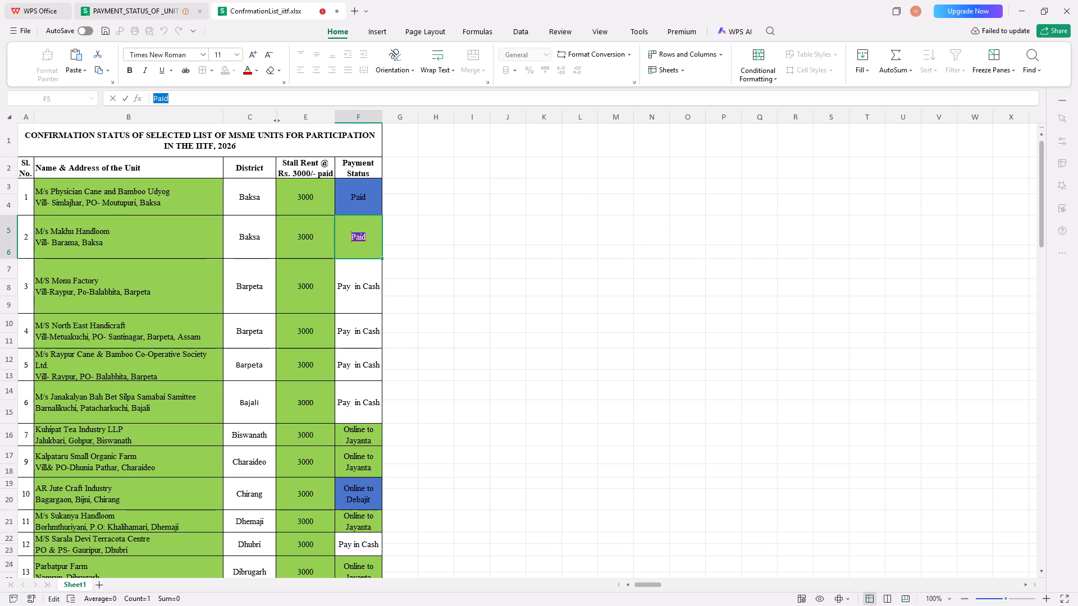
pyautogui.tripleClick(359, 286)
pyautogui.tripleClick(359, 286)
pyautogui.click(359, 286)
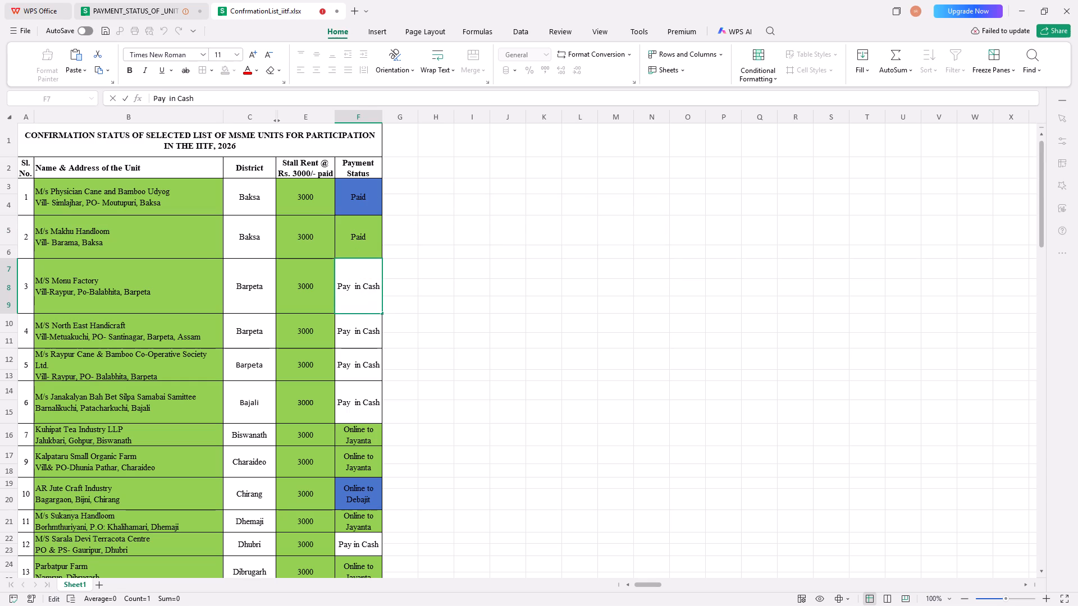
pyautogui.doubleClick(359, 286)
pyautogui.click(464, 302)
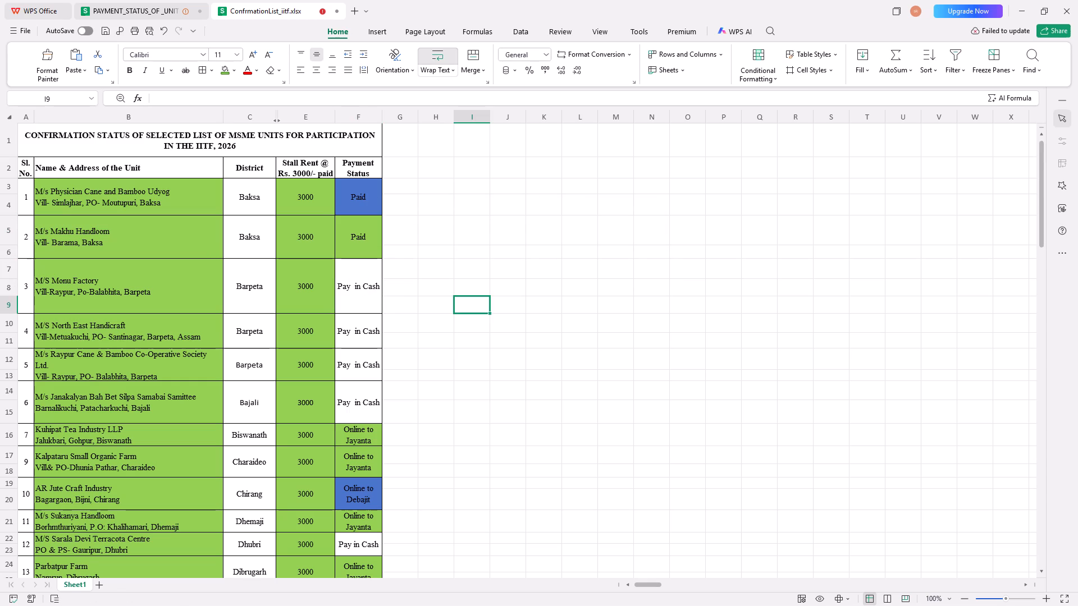
# Replace all occurrences of "Pay in Cash", with the double space as in row 7's payment status, with "Paid".
pyautogui.scroll(-3, 331, 291)
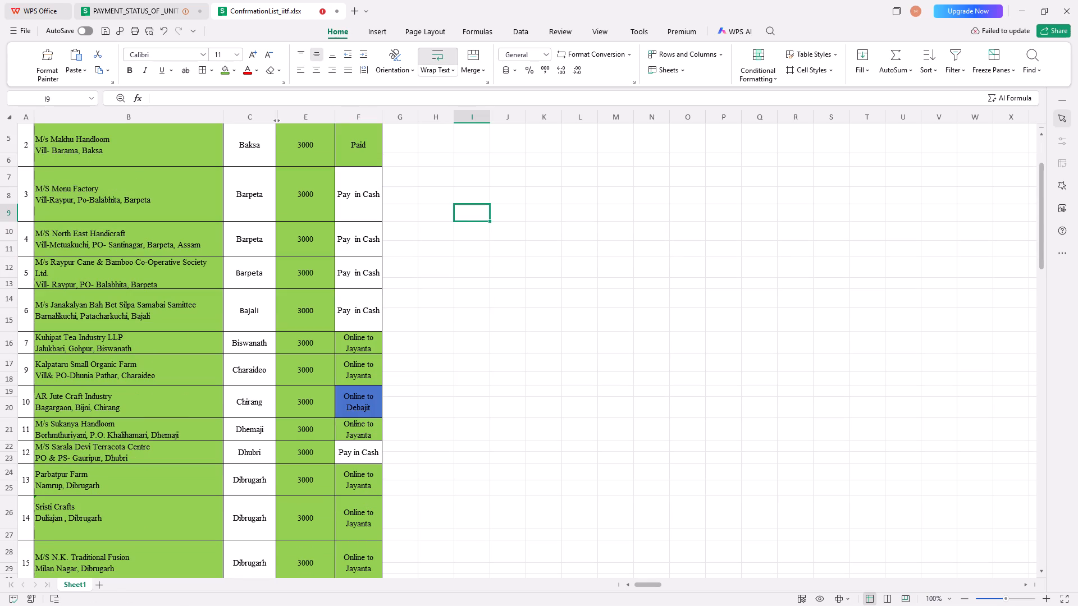
pyautogui.scroll(-5, 342, 314)
pyautogui.scroll(6, 359, 343)
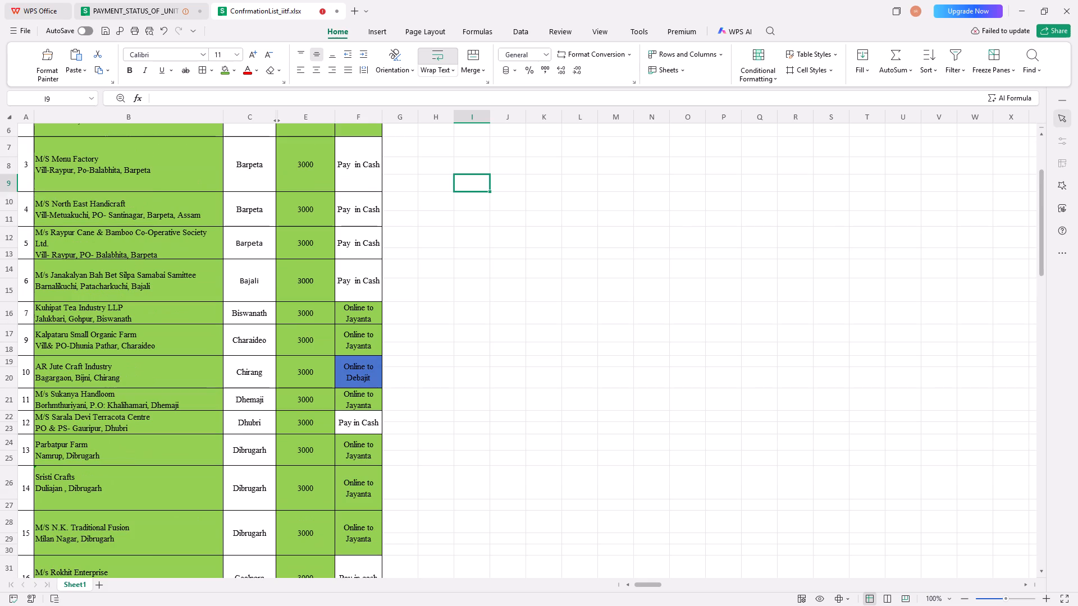
pyautogui.hotkey('ctrl', 'f')
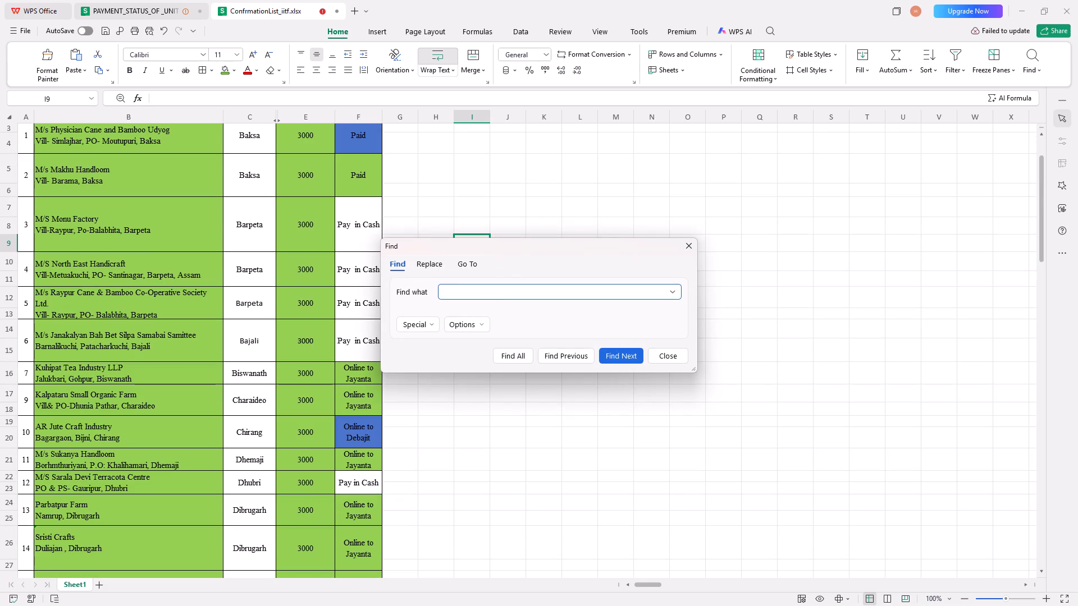
pyautogui.click(431, 260)
pyautogui.click(462, 289)
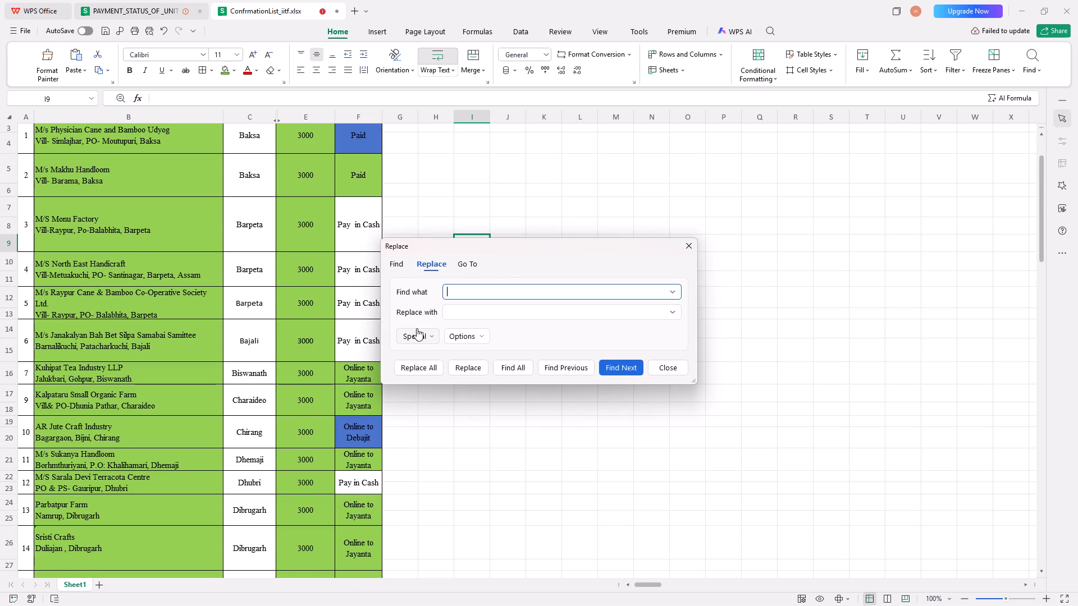
pyautogui.doubleClick(339, 226)
pyautogui.moveTo(339, 226); pyautogui.dragTo(364, 223)
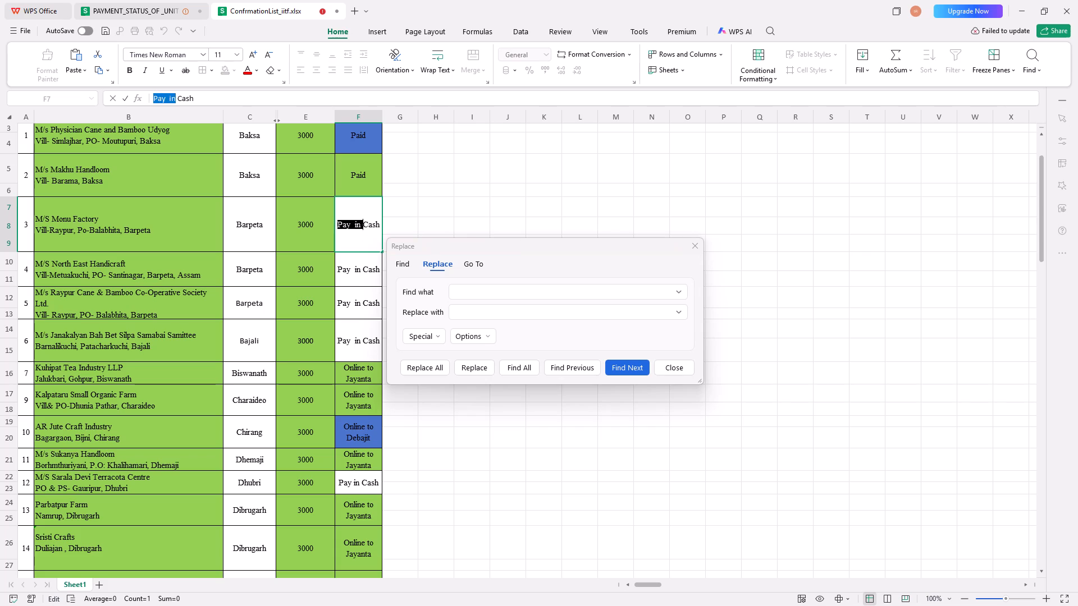
pyautogui.moveTo(364, 223); pyautogui.dragTo(381, 220)
pyautogui.hotkey('ctrl', 'c')
pyautogui.click(451, 290)
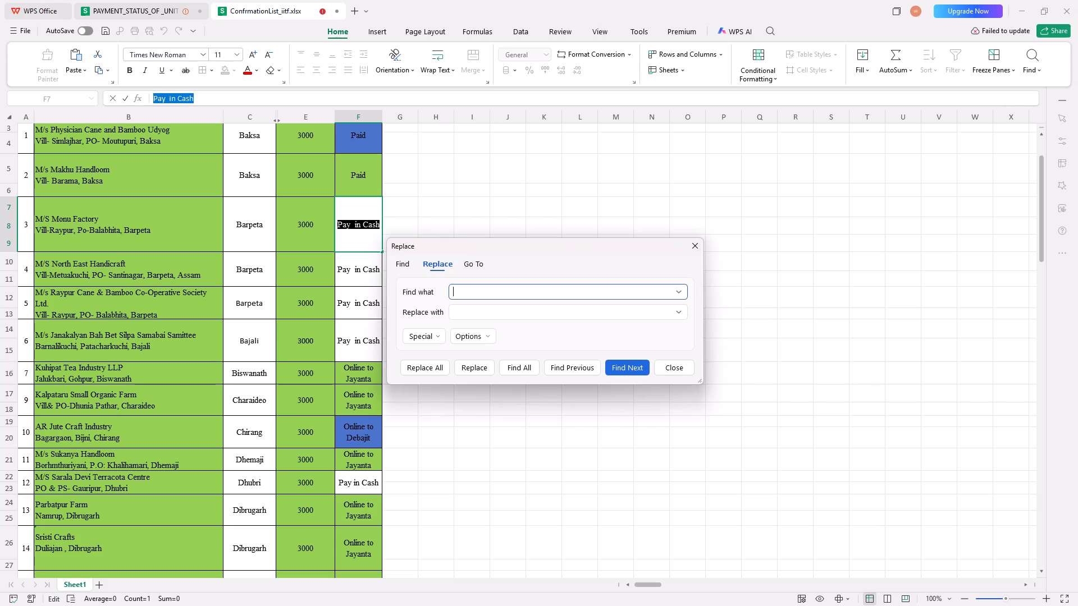
pyautogui.hotkey('ctrl', 'v')
pyautogui.tripleClick(358, 173)
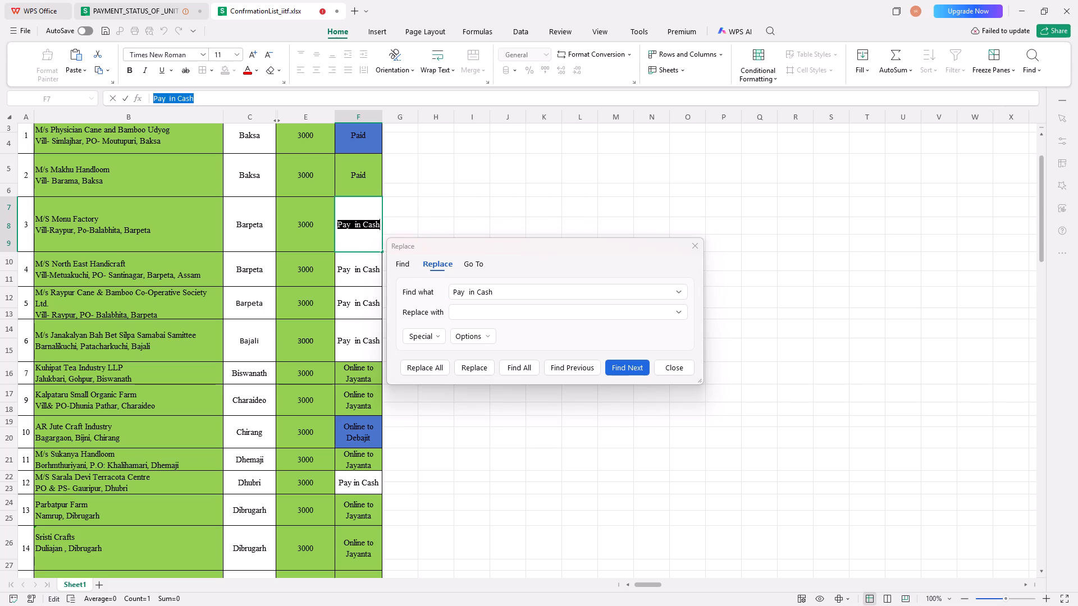
pyautogui.click(358, 173)
pyautogui.hotkey('ctrl', 'c')
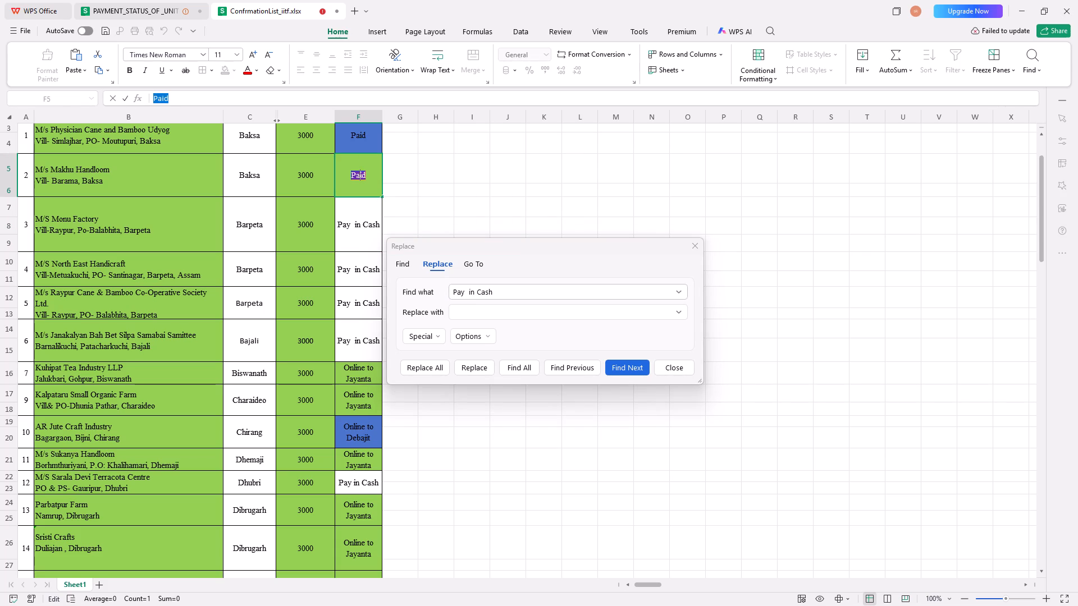
pyautogui.click(460, 306)
pyautogui.hotkey('ctrl', 'v')
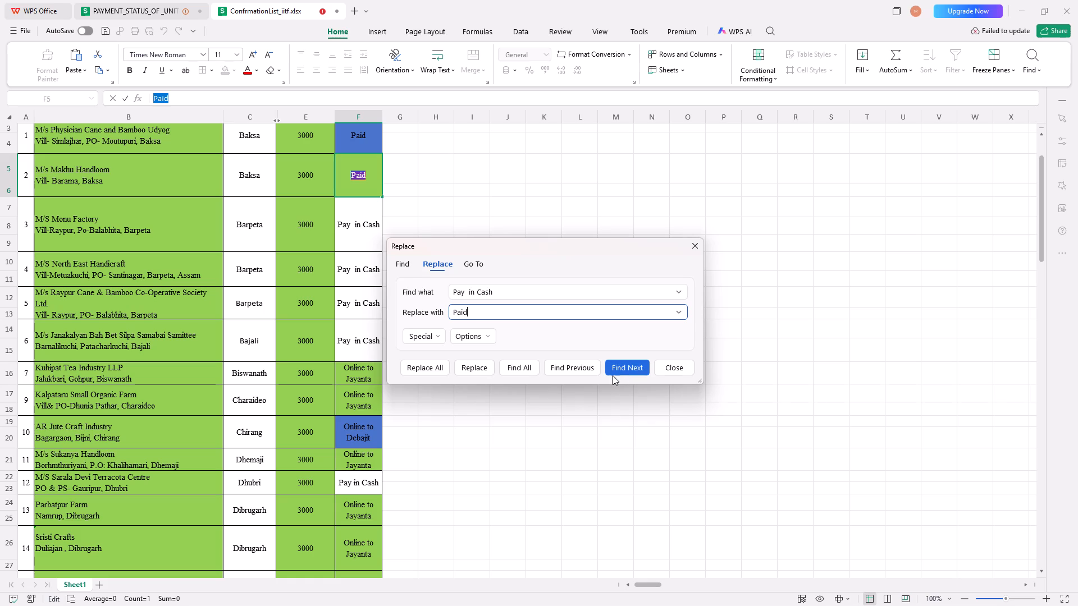
pyautogui.click(428, 370)
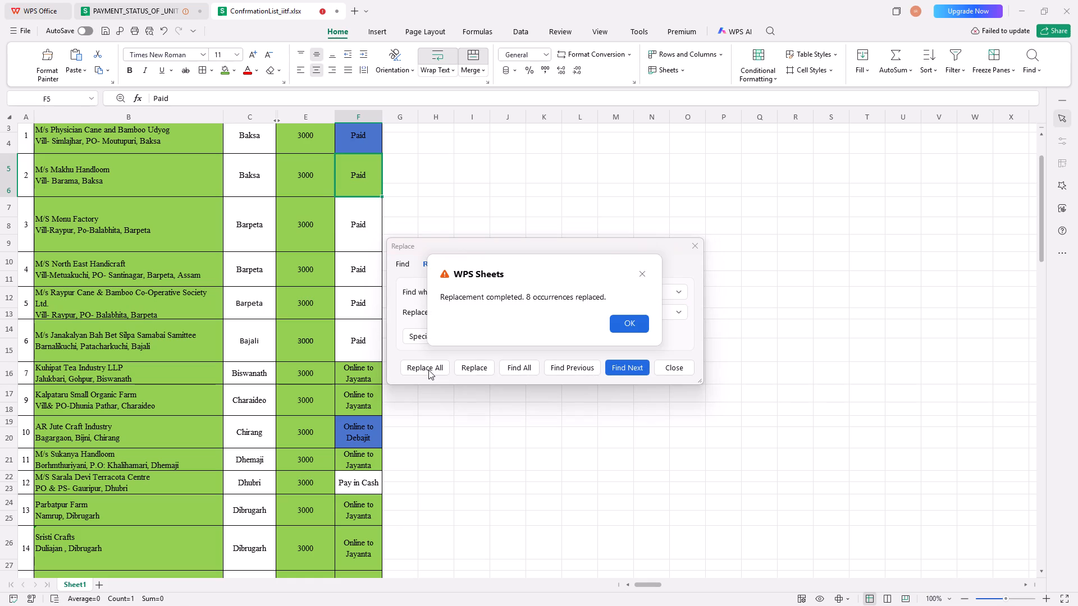
pyautogui.click(629, 320)
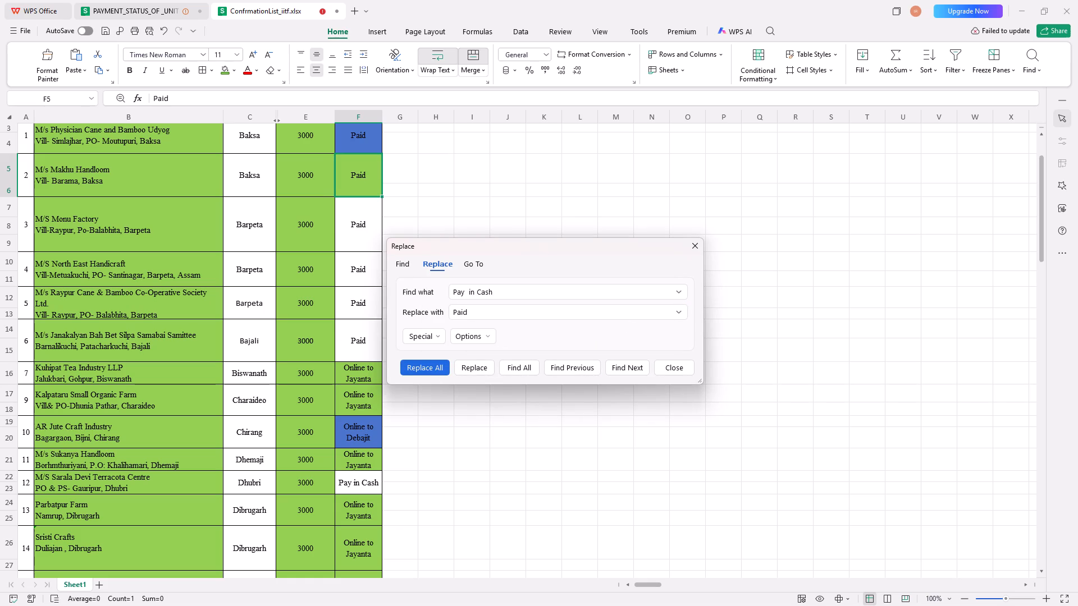
# Replace all occurrences of "Online to Jayanta" in the sheet with "Paid".
pyautogui.doubleClick(342, 368)
pyautogui.moveTo(342, 368); pyautogui.dragTo(387, 382)
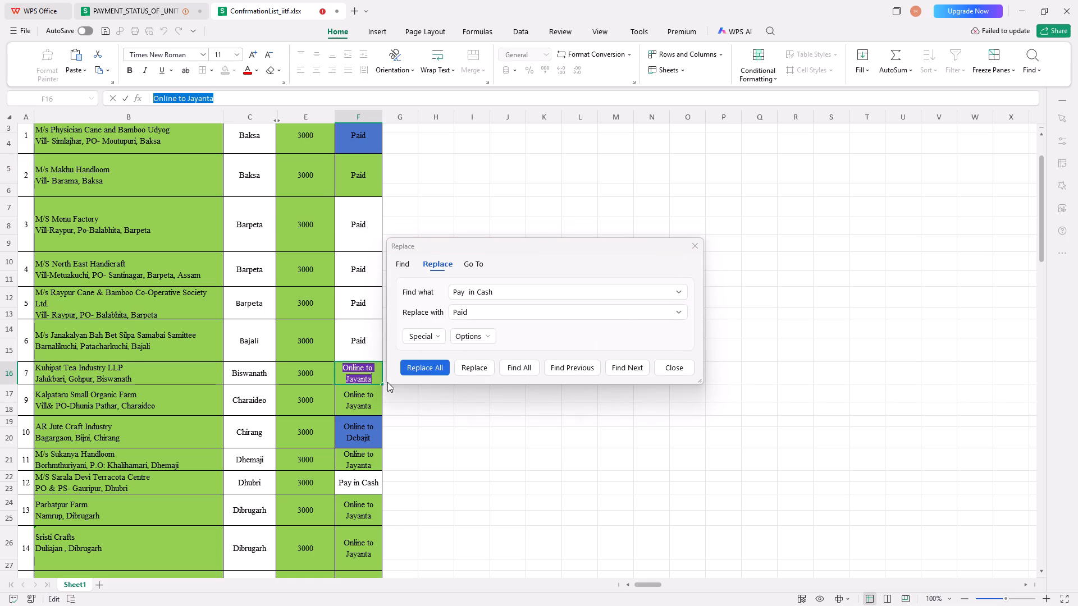
pyautogui.hotkey('ctrl', 'c')
pyautogui.moveTo(496, 293); pyautogui.dragTo(427, 295)
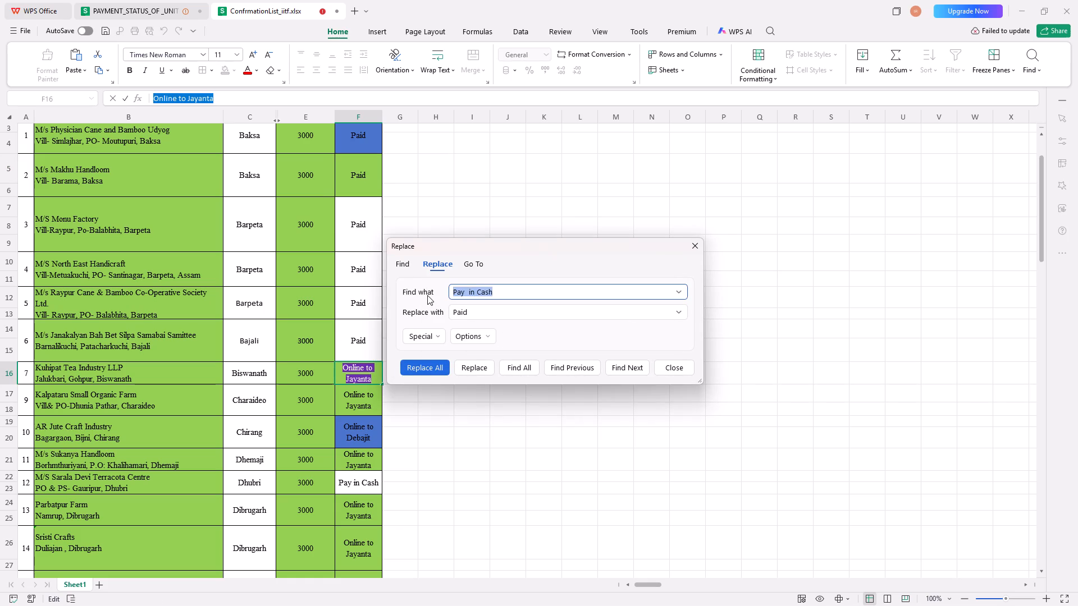
pyautogui.hotkey('ctrl', 'v')
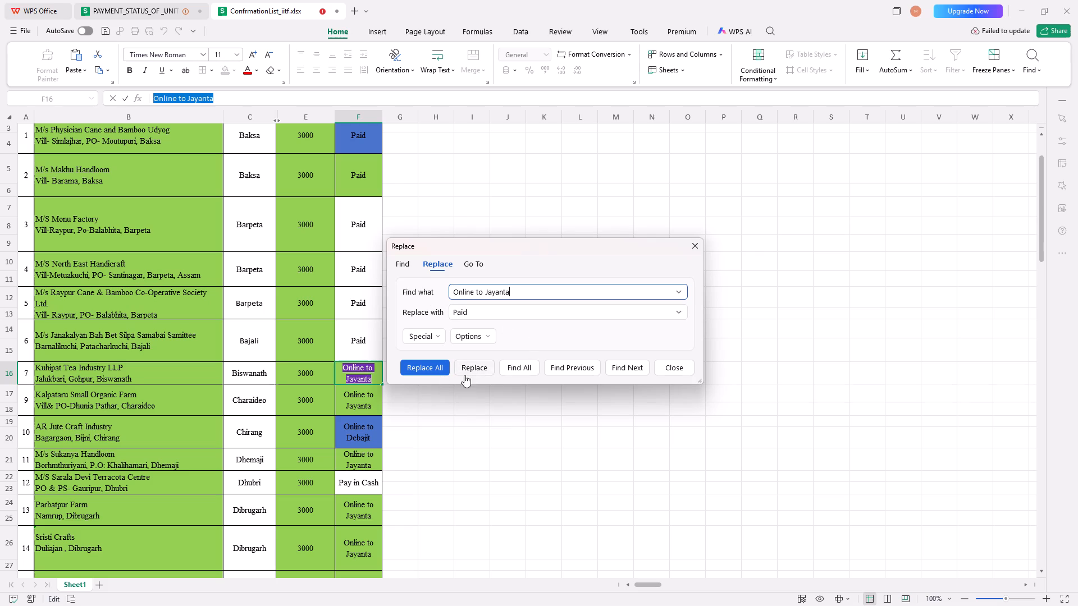
pyautogui.click(426, 370)
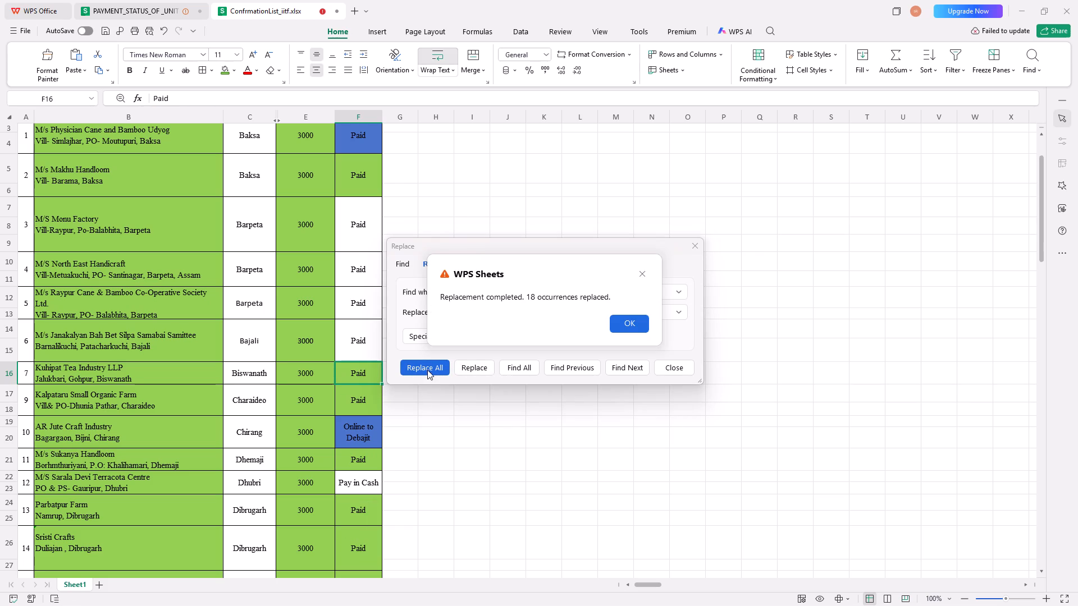
pyautogui.click(623, 326)
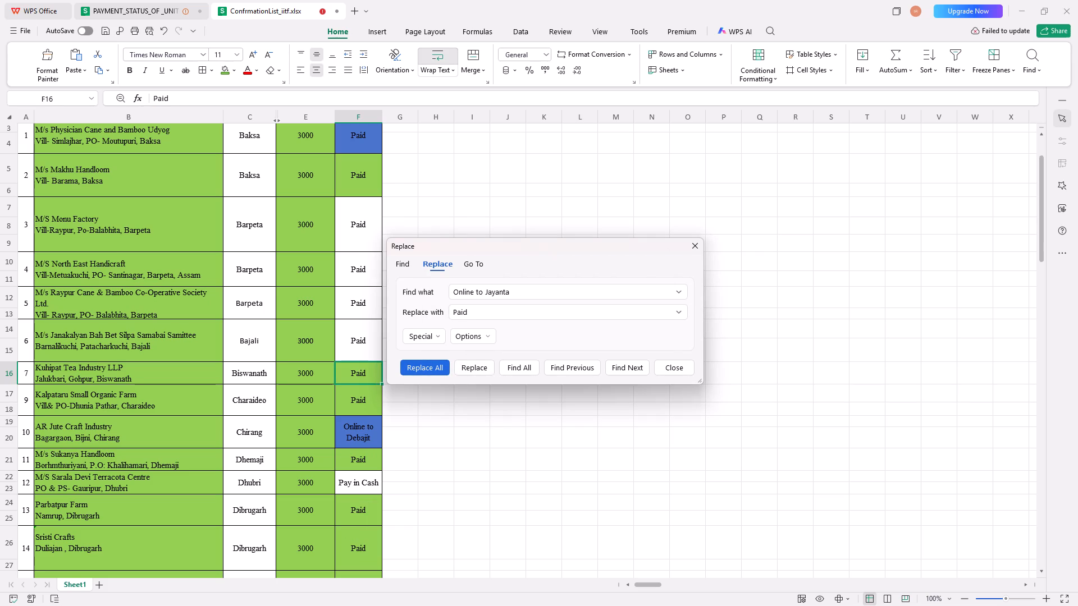
# Replace all occurrences of "Online to Debajit", as in AR Jute Craft Industry's payment status, with "Paid".
pyautogui.tripleClick(354, 430)
pyautogui.doubleClick(354, 430)
pyautogui.hotkey('ctrl', 'c')
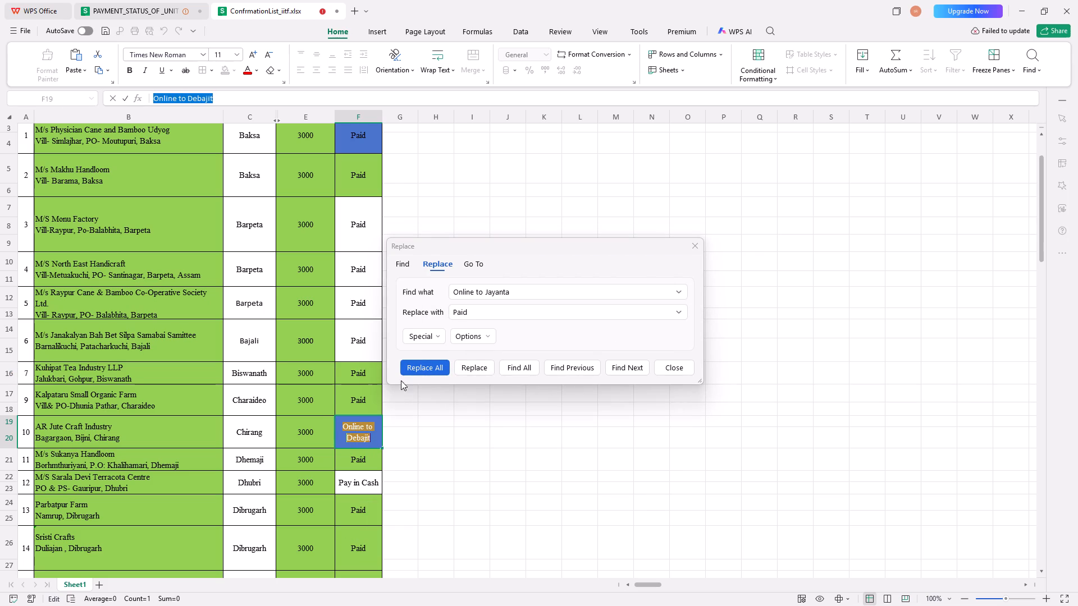
pyautogui.moveTo(518, 288); pyautogui.dragTo(401, 291)
pyautogui.hotkey('ctrl', 'v')
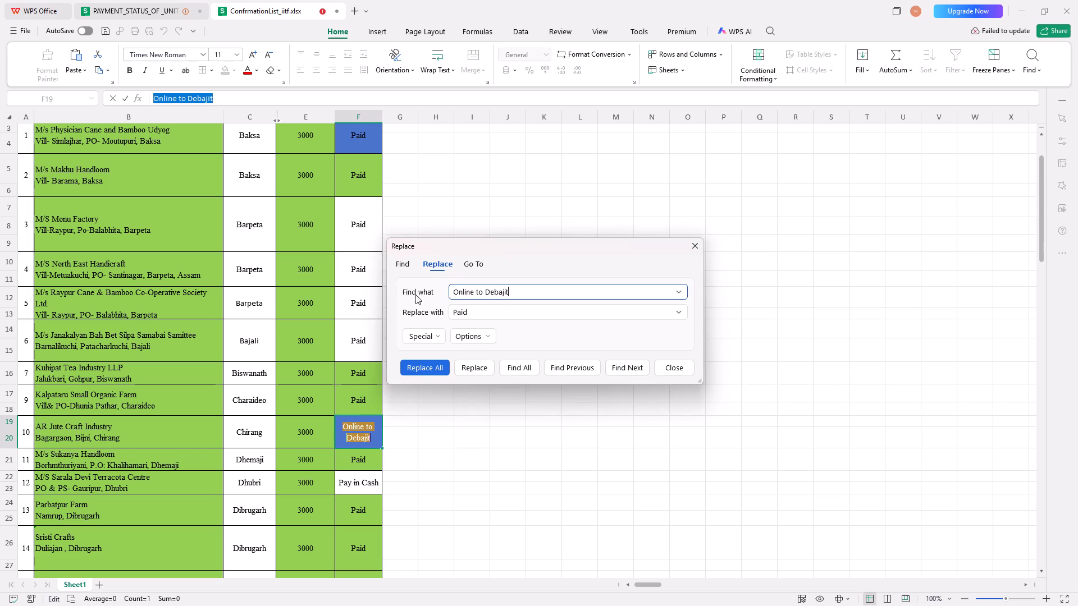
pyautogui.click(433, 367)
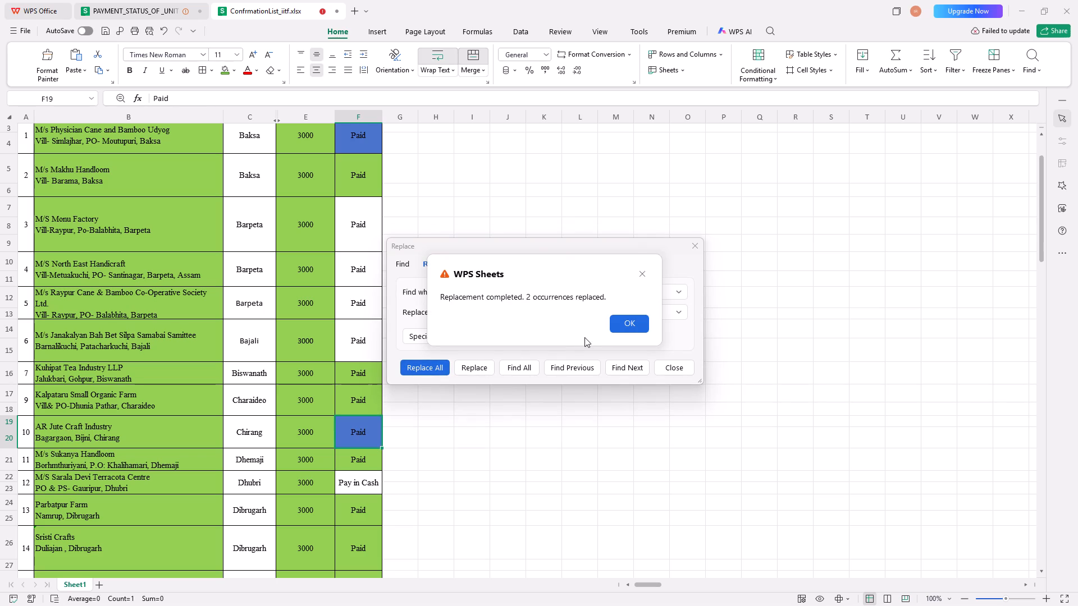
pyautogui.click(628, 324)
# Copy the Paid text from M/s Sukanya Handloom's payment status and paste it over that of M/S Sarala Devi Terracota Centre.
pyautogui.scroll(-4, 302, 430)
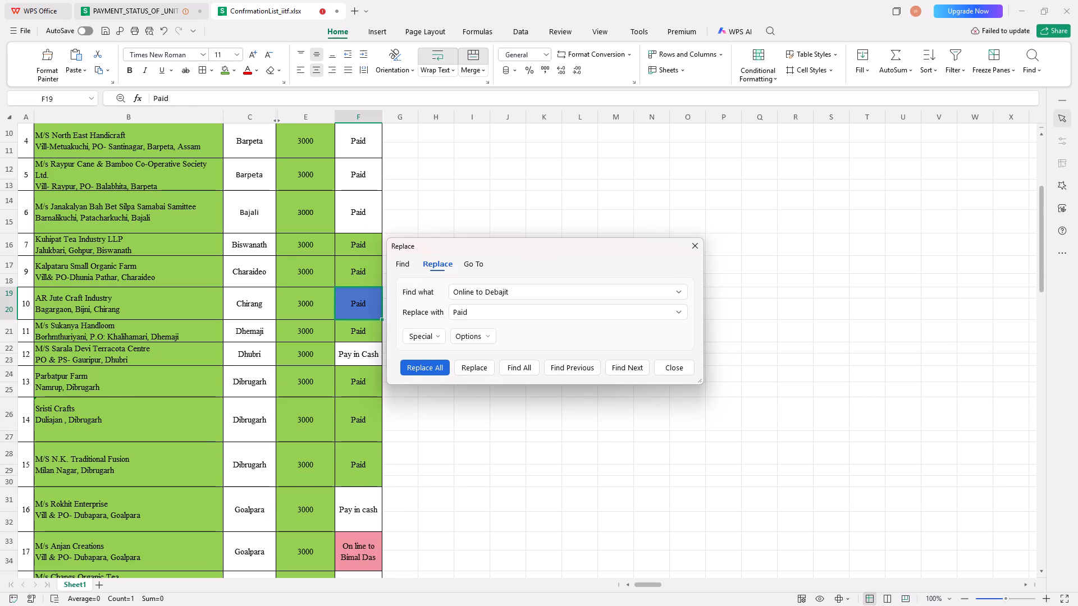
pyautogui.doubleClick(342, 355)
pyautogui.moveTo(377, 330); pyautogui.dragTo(372, 330)
pyautogui.doubleClick(372, 330)
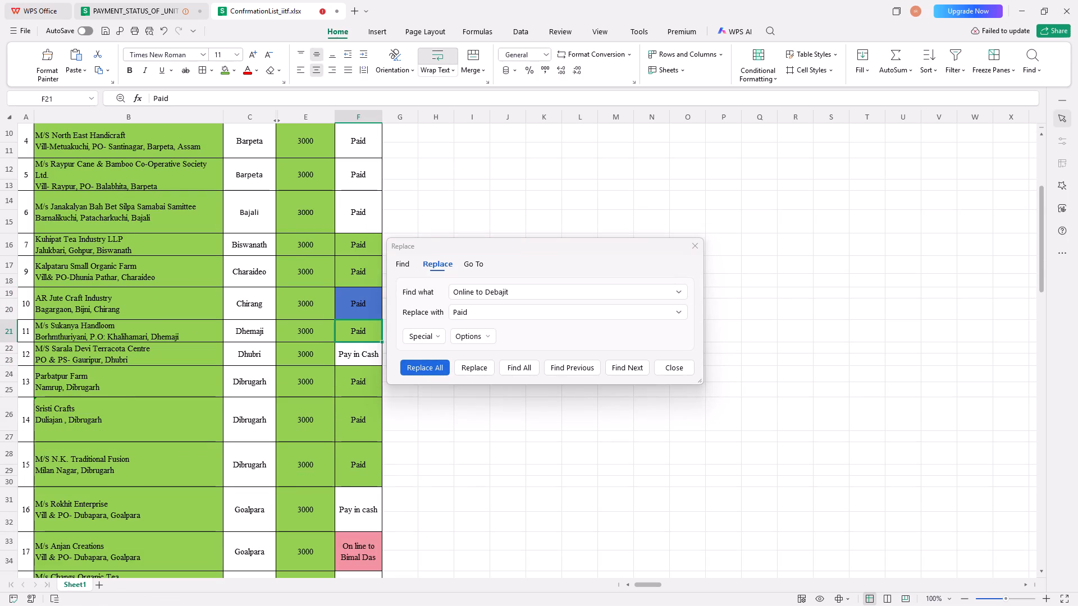
pyautogui.moveTo(372, 330); pyautogui.dragTo(325, 328)
pyautogui.hotkey('ctrl', 'c')
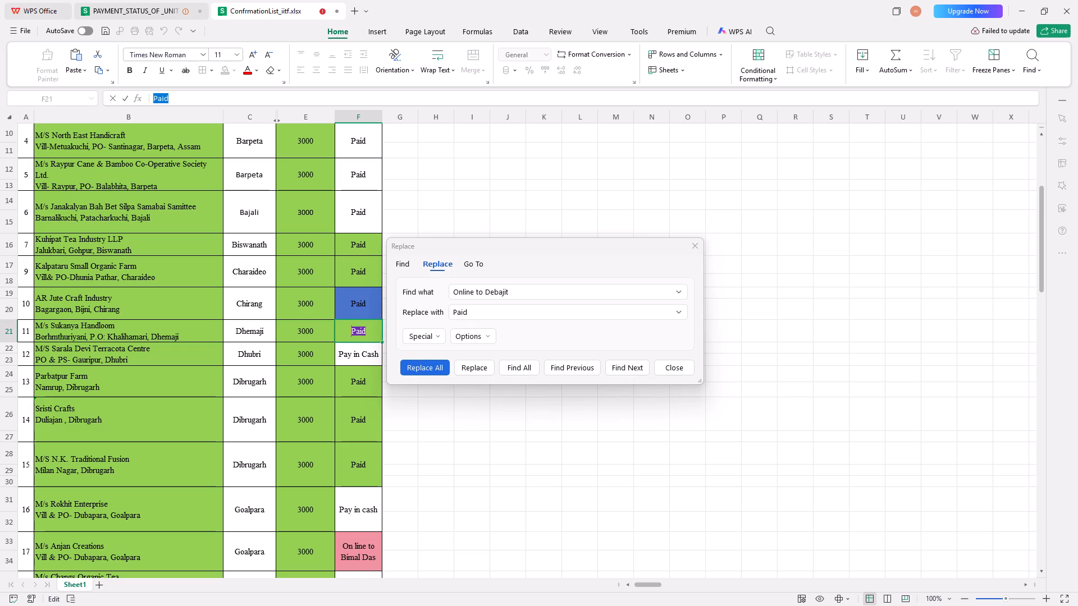
pyautogui.doubleClick(337, 354)
pyautogui.moveTo(339, 353); pyautogui.dragTo(380, 353)
pyautogui.hotkey('ctrl', 'v')
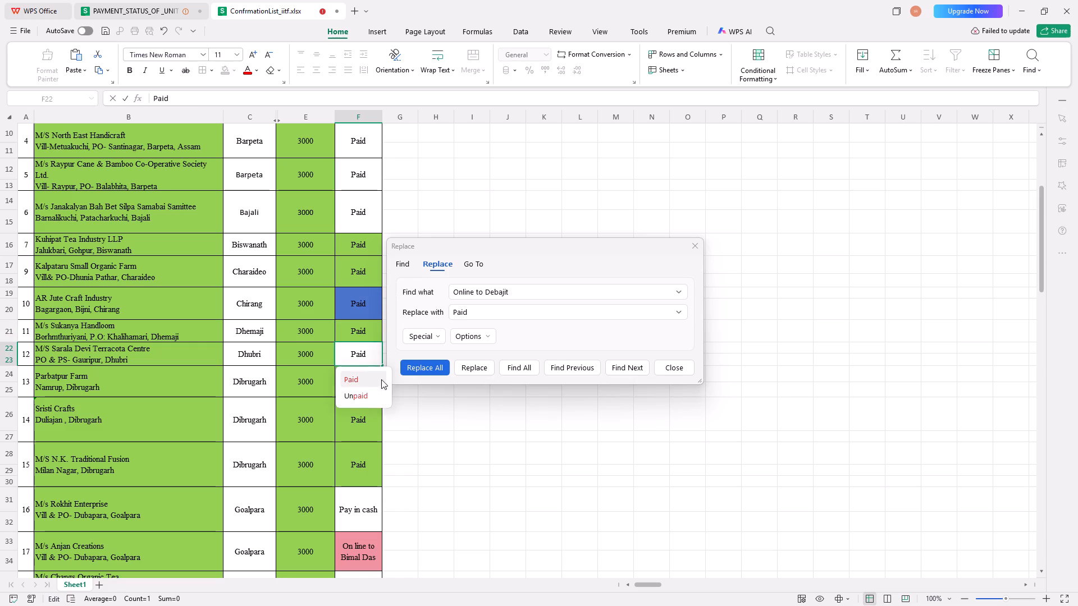
pyautogui.click(350, 377)
# Set the payment statuses of M/s Rokhit Enterprise and M/s Anjan Creations to Paid.
pyautogui.scroll(-2, 364, 456)
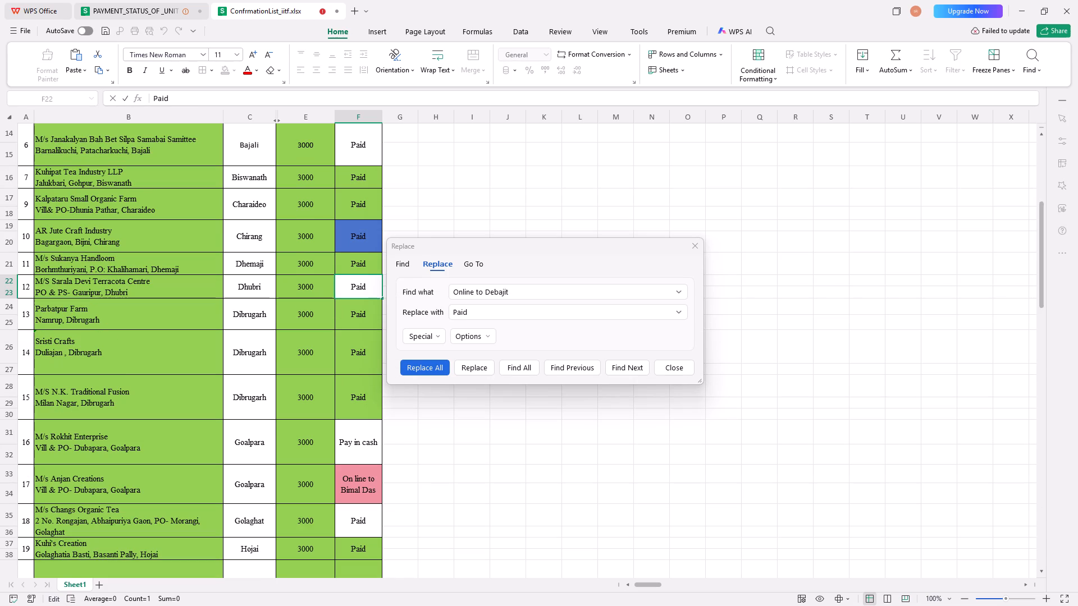
pyautogui.doubleClick(344, 443)
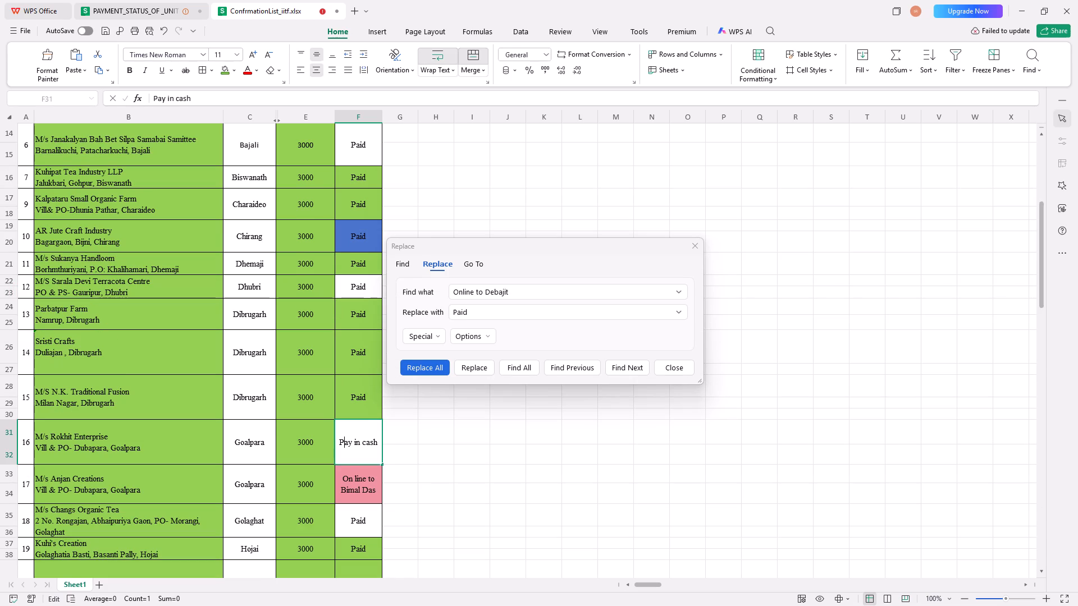
pyautogui.moveTo(339, 442); pyautogui.dragTo(390, 441)
pyautogui.hotkey('ctrl', 'v')
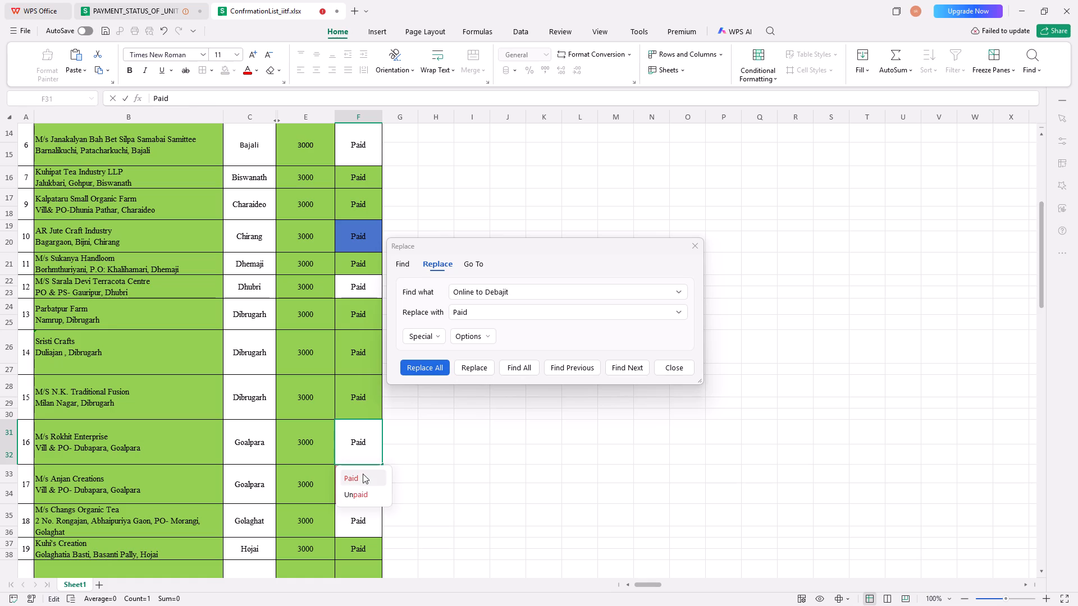
pyautogui.click(373, 476)
pyautogui.tripleClick(345, 478)
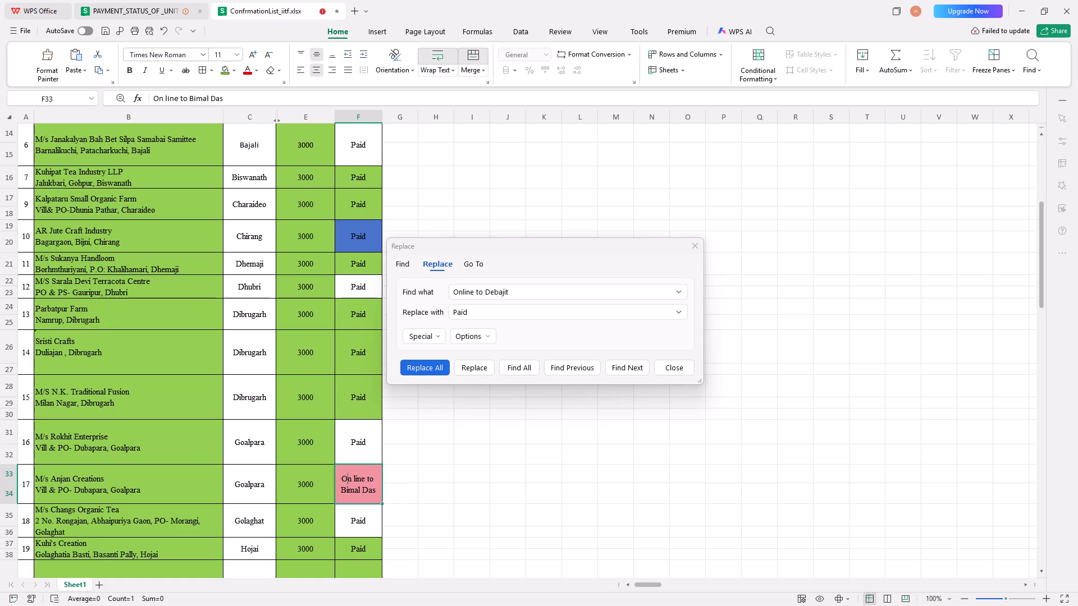
pyautogui.moveTo(342, 475); pyautogui.dragTo(398, 490)
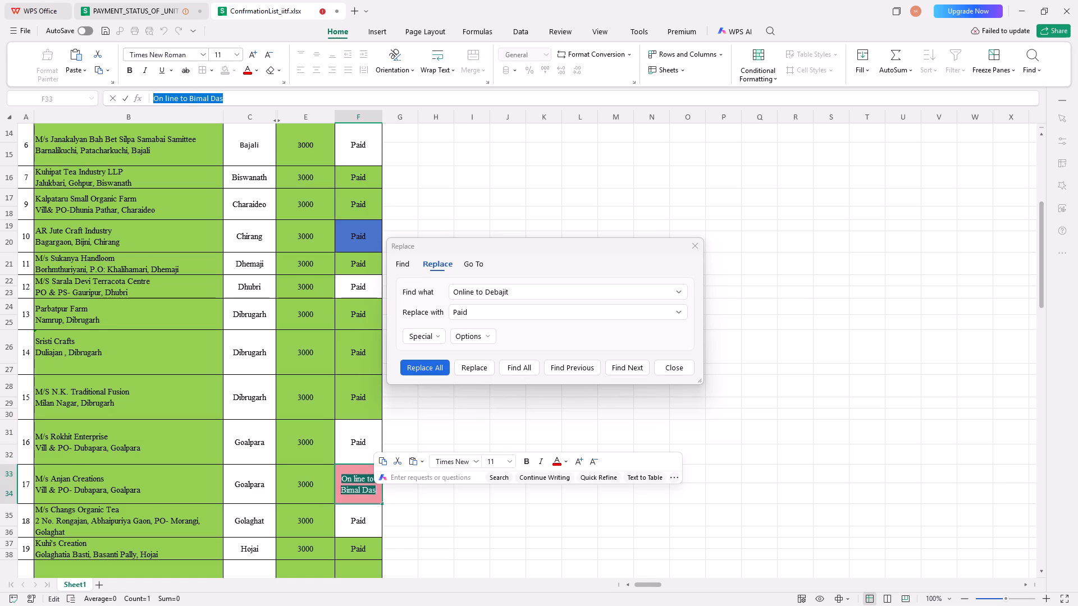
pyautogui.hotkey('ctrl', 'v')
pyautogui.click(374, 512)
# Set the payment status of Inara Store in row 44 to Paid.
pyautogui.scroll(-2, 371, 515)
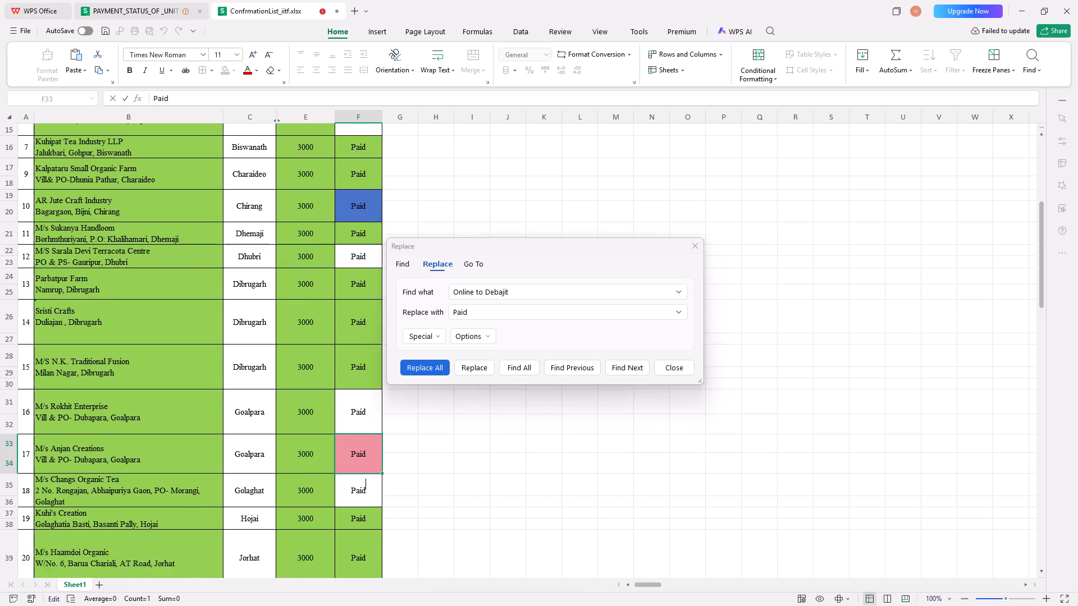
pyautogui.scroll(-7, 371, 515)
pyautogui.doubleClick(340, 438)
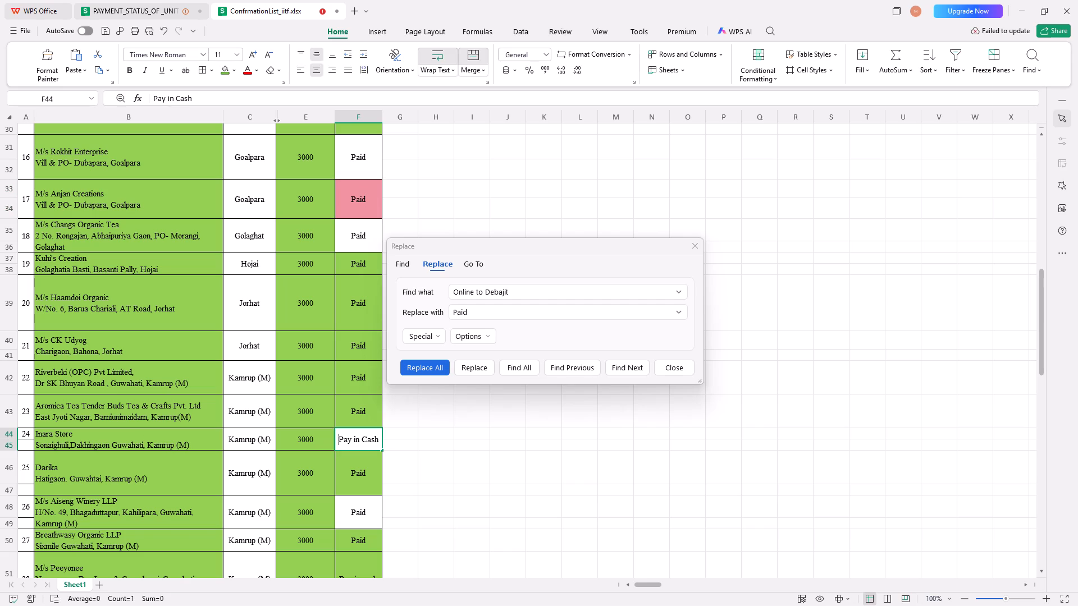
pyautogui.moveTo(340, 438); pyautogui.dragTo(414, 443)
pyautogui.hotkey('ctrl', 'v')
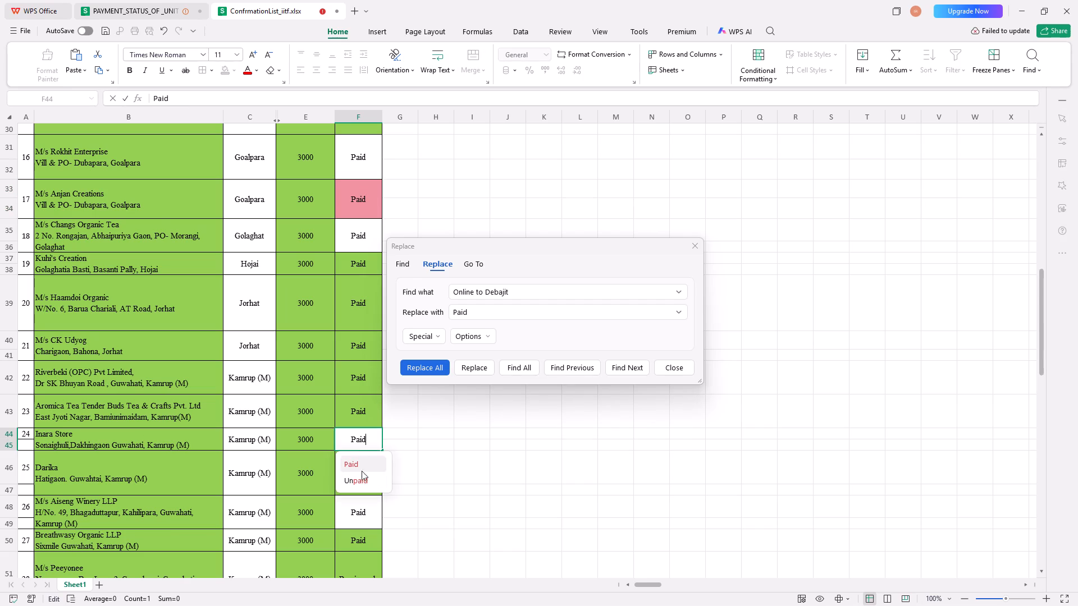
pyautogui.click(359, 462)
# Set the payment statuses of M/s Peeyonee and M/s Affan Cane & Bamboo Industry to Paid.
pyautogui.scroll(-4, 374, 476)
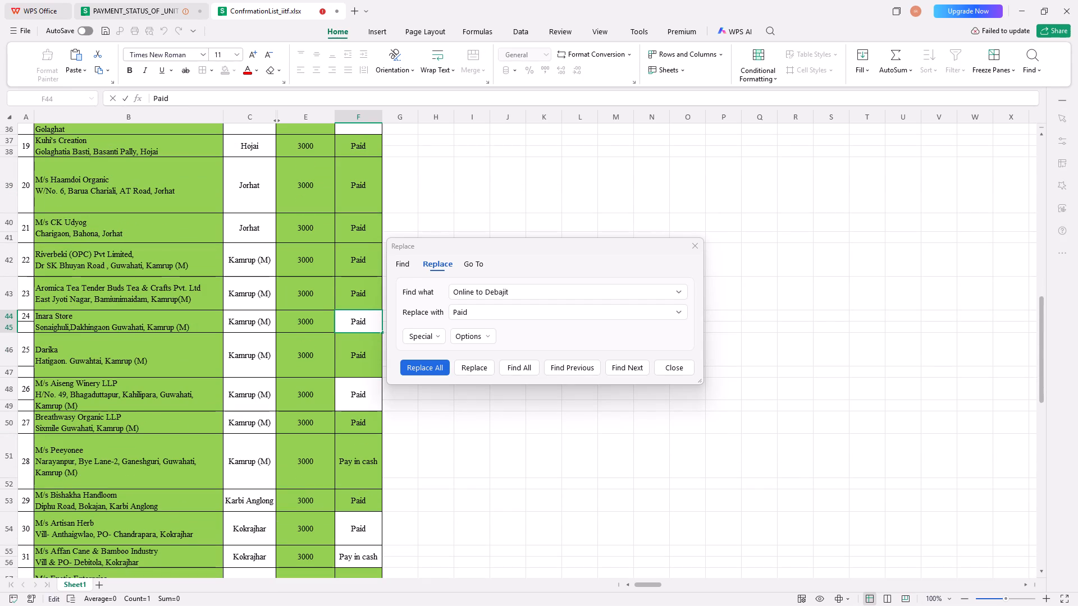
pyautogui.doubleClick(339, 461)
pyautogui.moveTo(339, 461); pyautogui.dragTo(405, 460)
pyautogui.hotkey('ctrl', 'v')
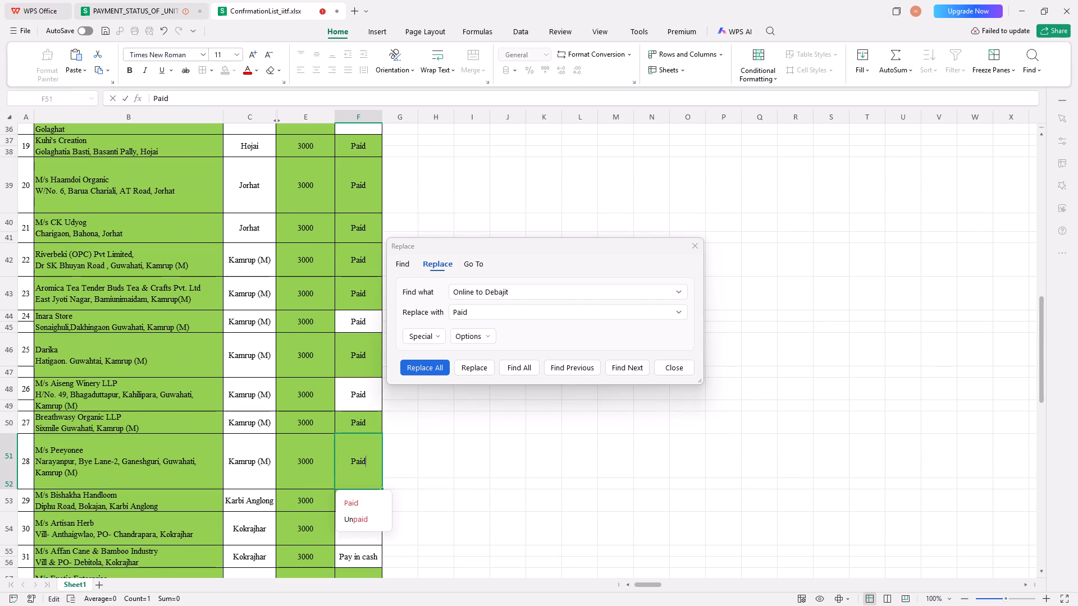
pyautogui.click(356, 498)
pyautogui.scroll(-3, 357, 498)
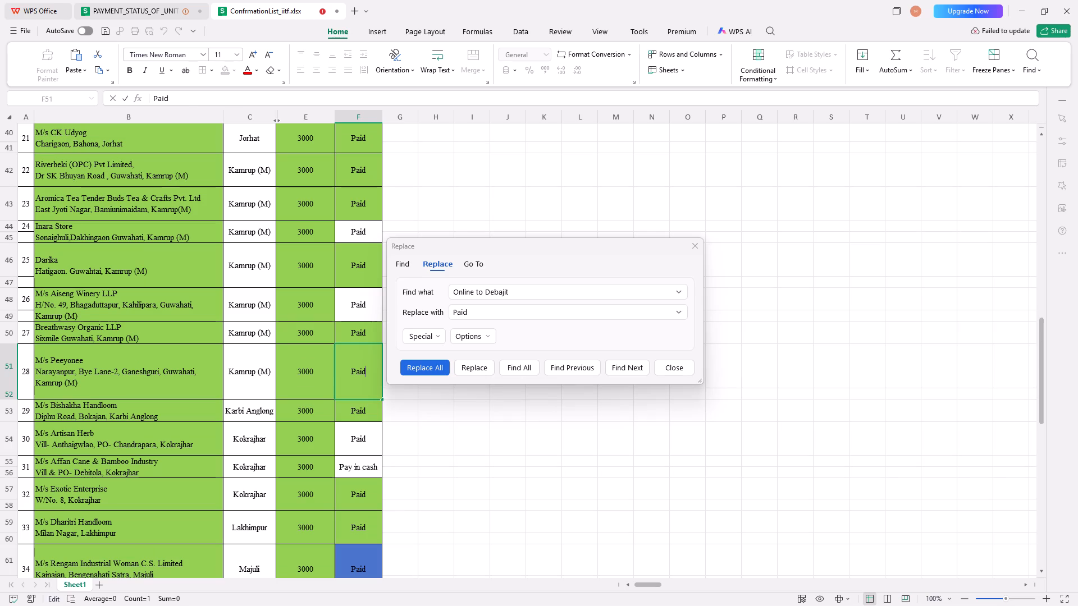
pyautogui.doubleClick(340, 463)
pyautogui.moveTo(340, 463); pyautogui.dragTo(398, 463)
pyautogui.hotkey('ctrl', 'v')
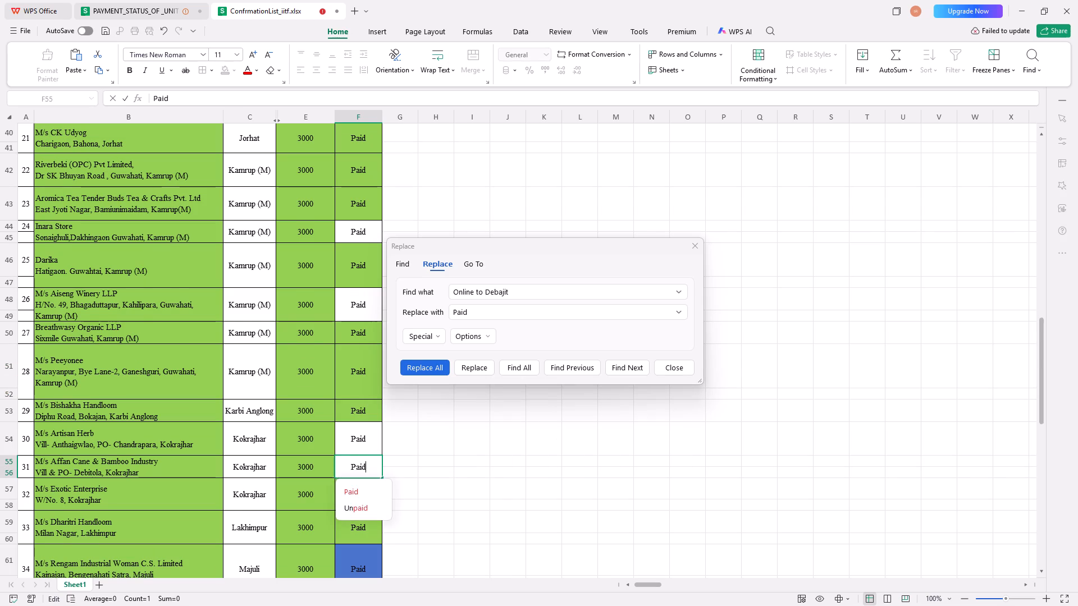
# Set the payment status of M/s Baghara Traditional Dress Making Cooperative Society Ltd. to Paid.
pyautogui.scroll(-6, 377, 471)
pyautogui.doubleClick(338, 426)
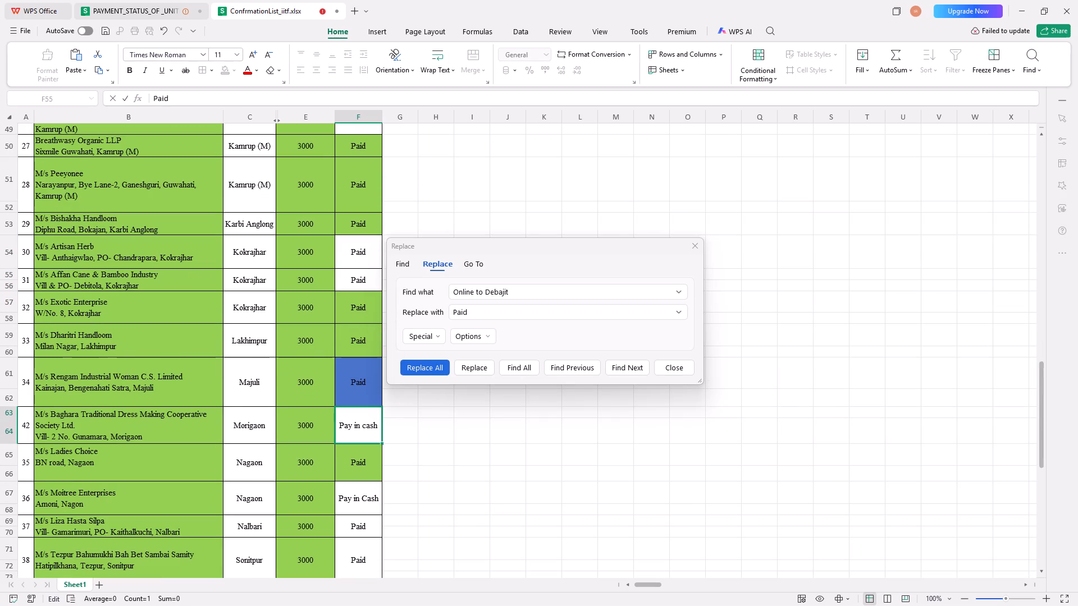
pyautogui.moveTo(340, 425); pyautogui.dragTo(394, 427)
pyautogui.hotkey('ctrl', 'v')
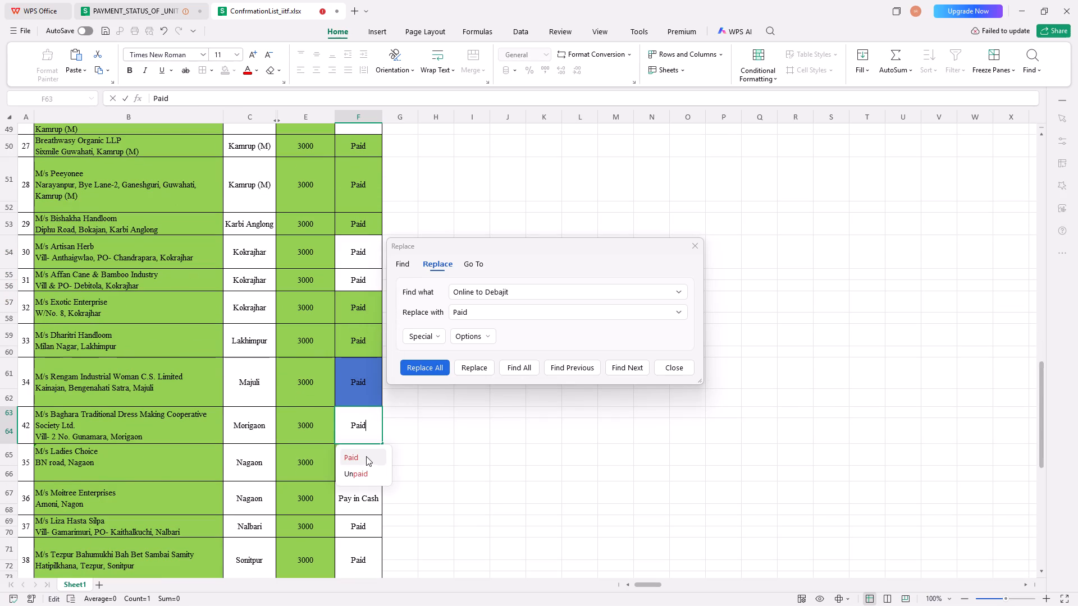
pyautogui.click(366, 456)
# Set the payment status of M/s Moitree Enterprises in row 67 to Paid.
pyautogui.scroll(-3, 360, 463)
pyautogui.doubleClick(339, 411)
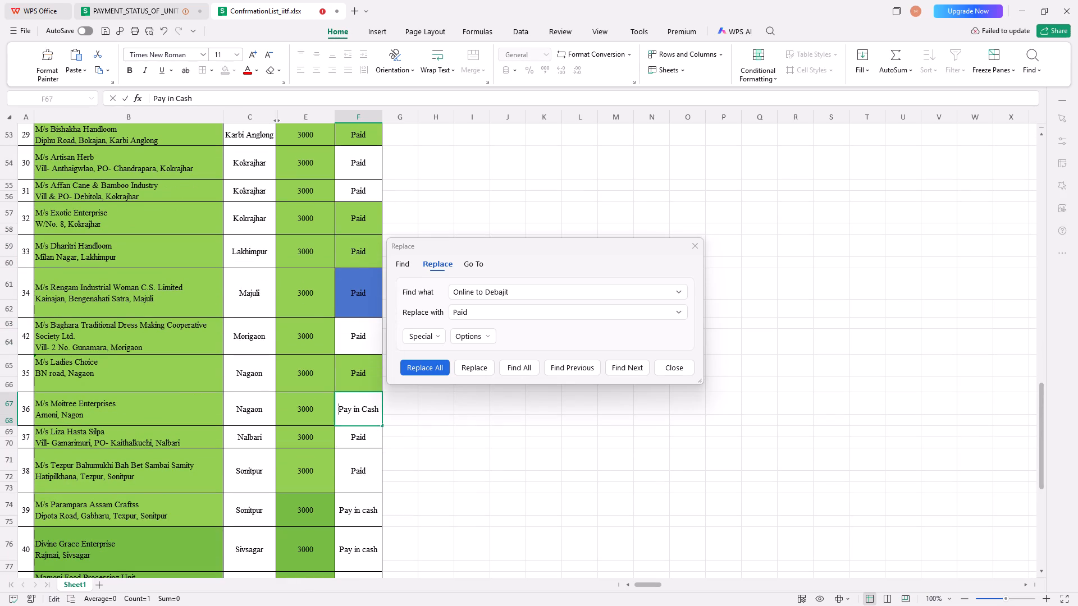
pyautogui.moveTo(339, 410); pyautogui.dragTo(426, 414)
pyautogui.hotkey('ctrl', 'v')
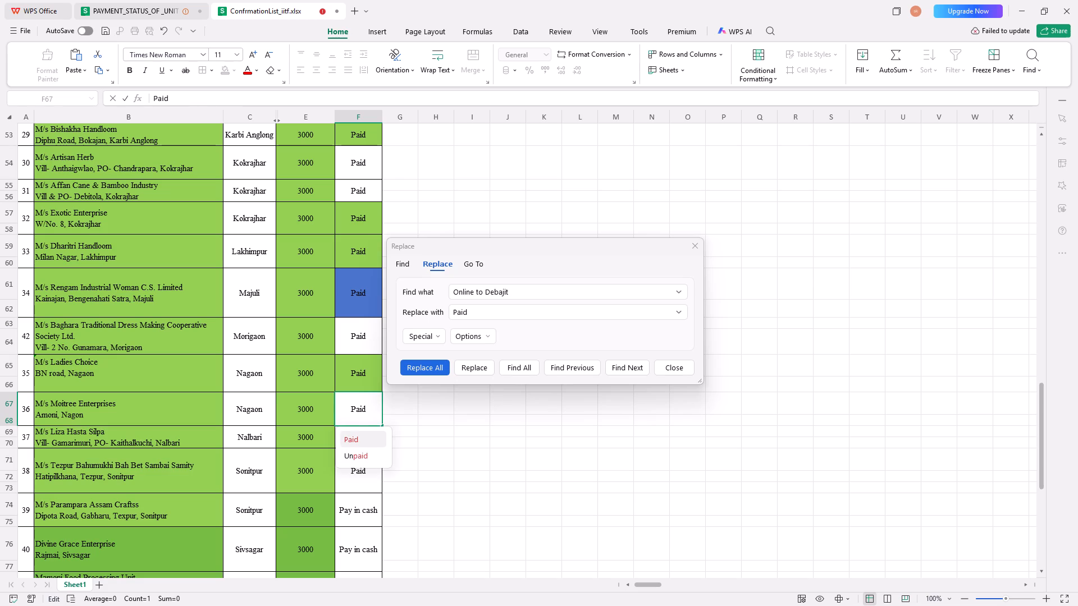
pyautogui.click(355, 427)
pyautogui.click(355, 429)
pyautogui.click(356, 435)
# Replace all occurrences of "Pay in cash", as in M/s Parampara Assam Craftss's payment status, with "Paid".
pyautogui.scroll(-4, 357, 444)
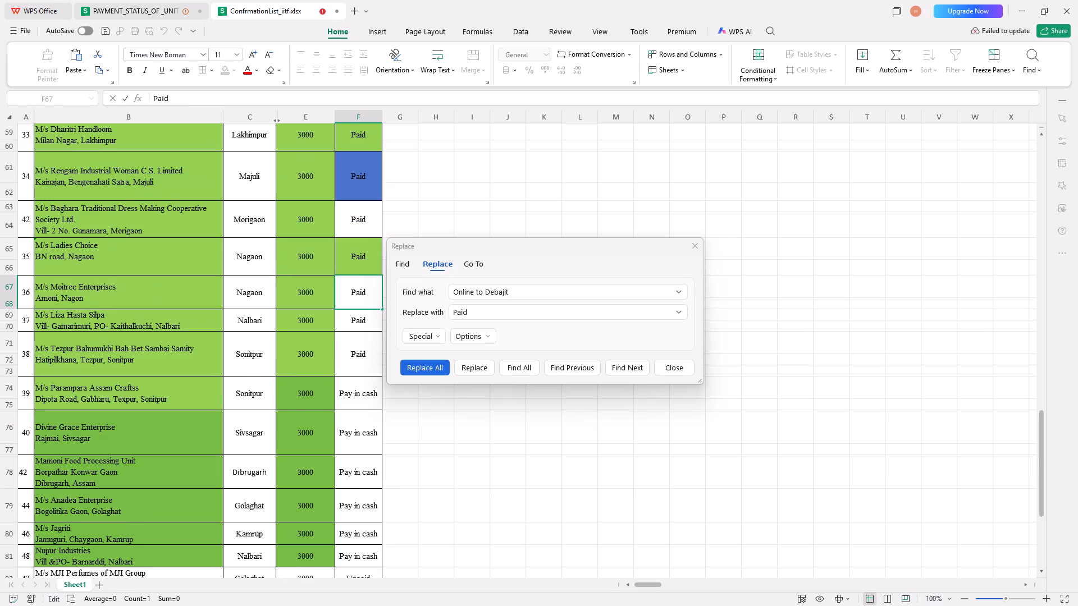
pyautogui.scroll(-4, 355, 447)
pyautogui.doubleClick(338, 280)
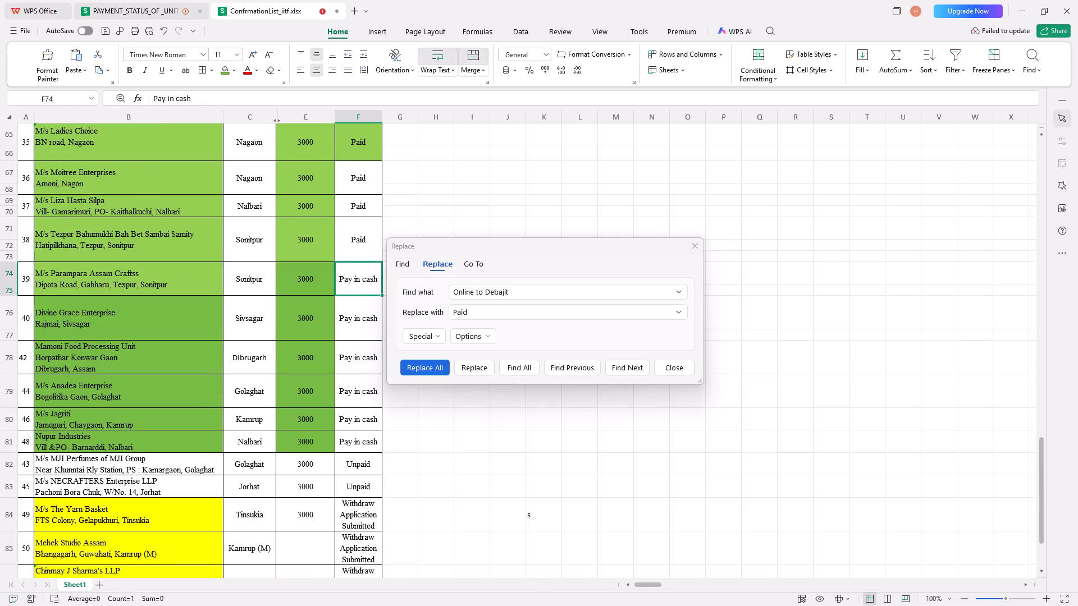
pyautogui.moveTo(340, 280); pyautogui.dragTo(376, 280)
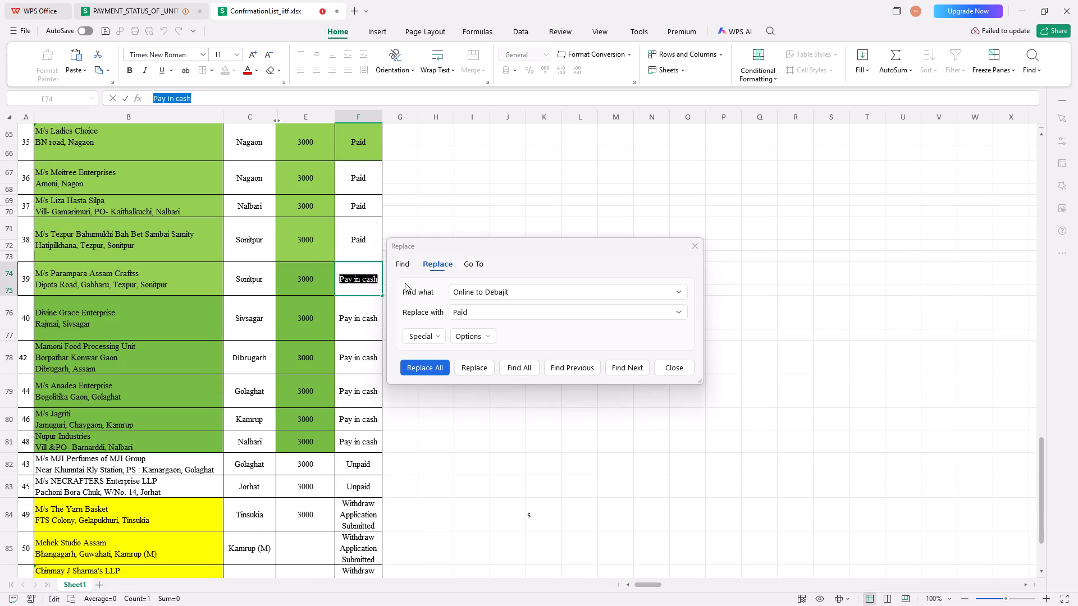
pyautogui.hotkey('ctrl', 'c')
pyautogui.moveTo(513, 291); pyautogui.dragTo(438, 292)
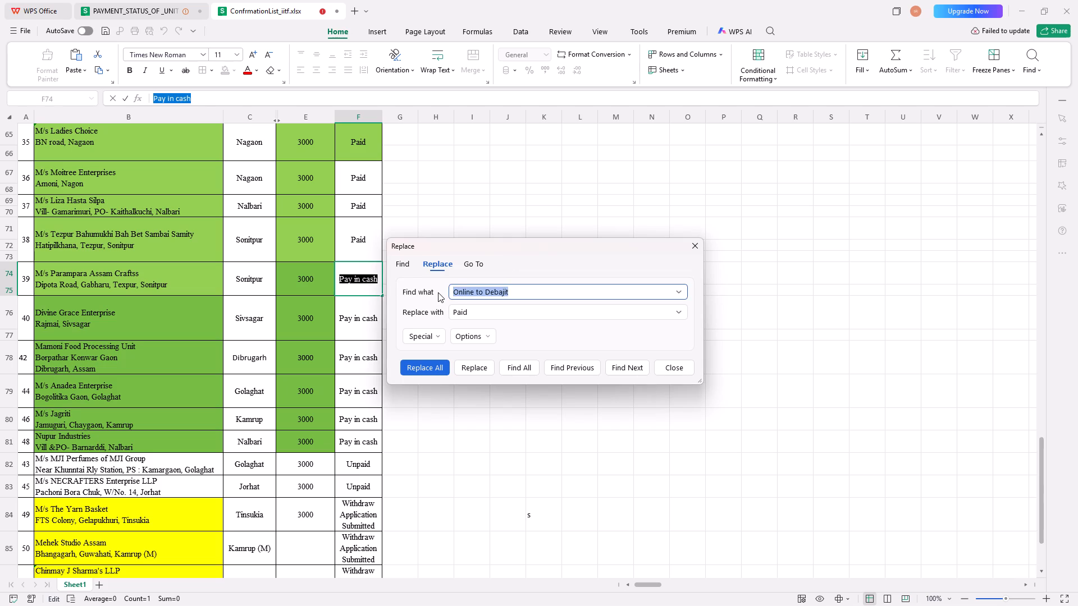
pyautogui.hotkey('ctrl', 'v')
pyautogui.click(430, 371)
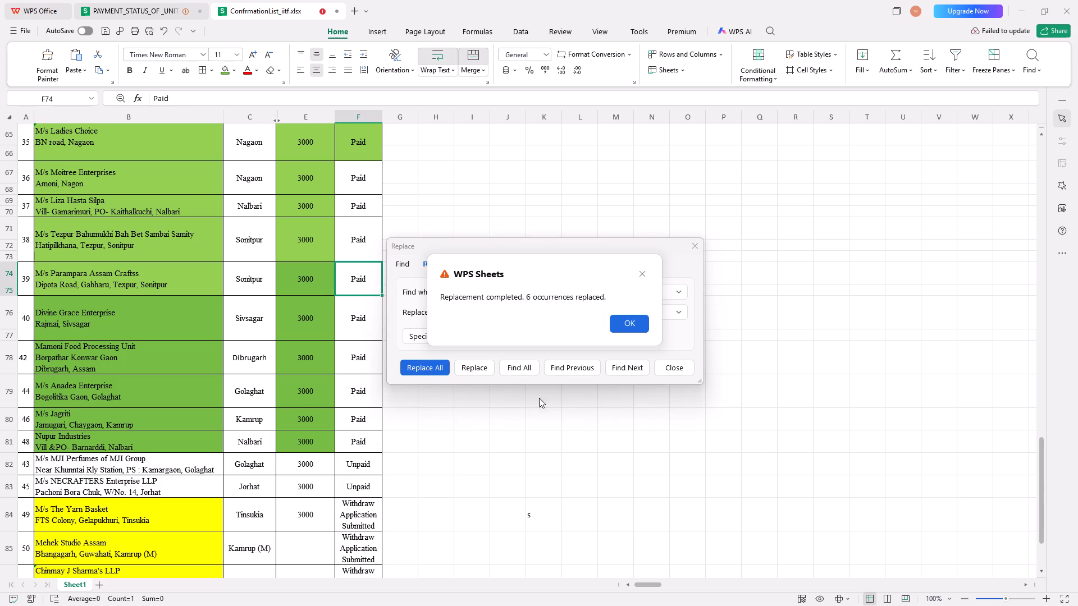
pyautogui.click(621, 322)
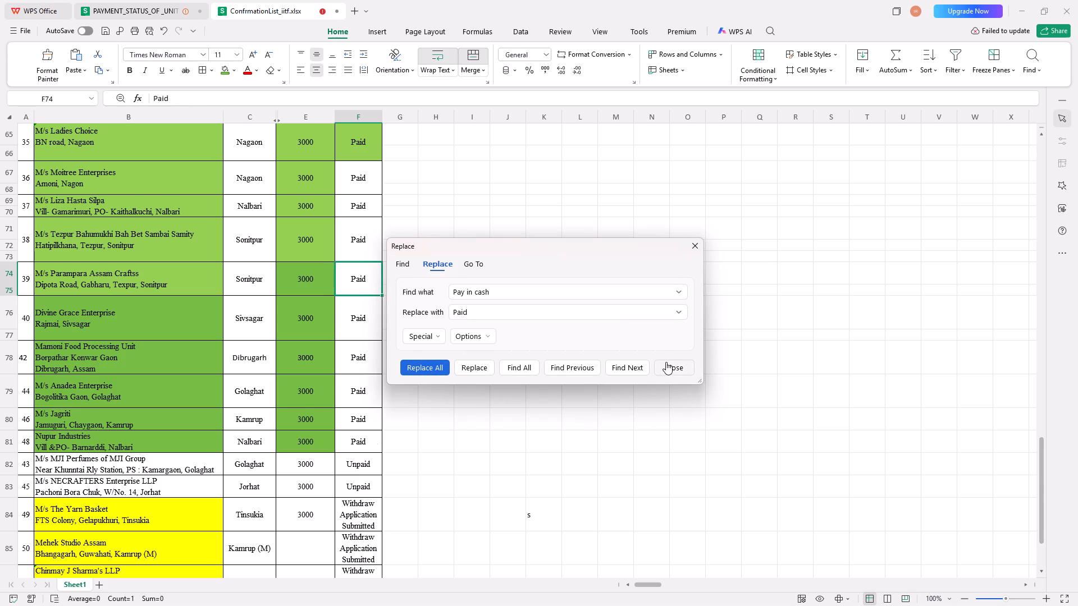
# Close the finished find-and-replace and save the ConfirmationList_iitf.xlsx workbook with its updated payment statuses.
pyautogui.click(669, 362)
pyautogui.scroll(12, 368, 495)
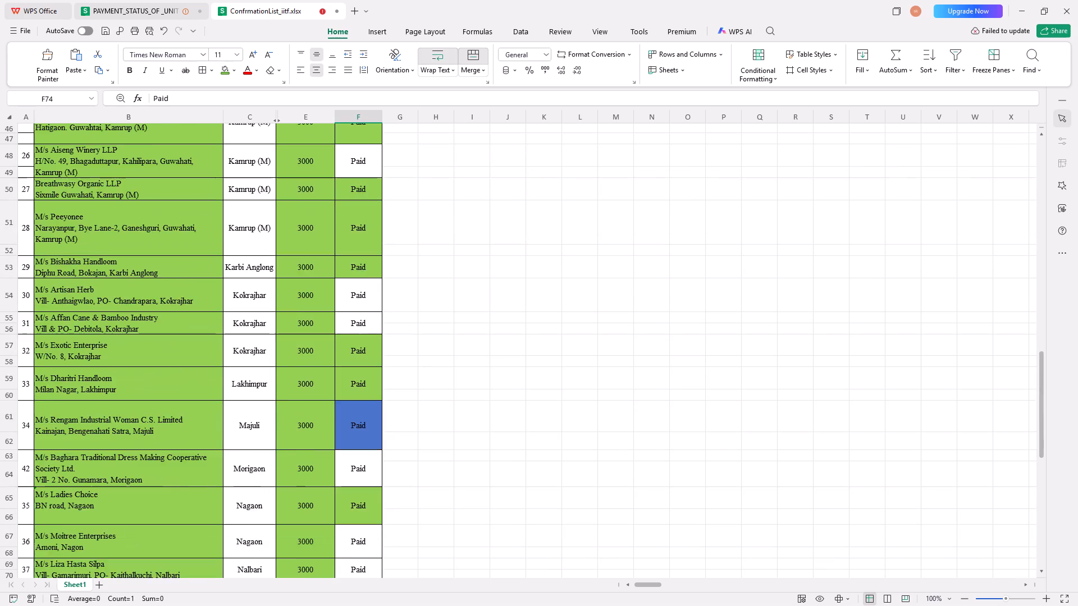
pyautogui.scroll(20, 373, 493)
pyautogui.scroll(2, 373, 493)
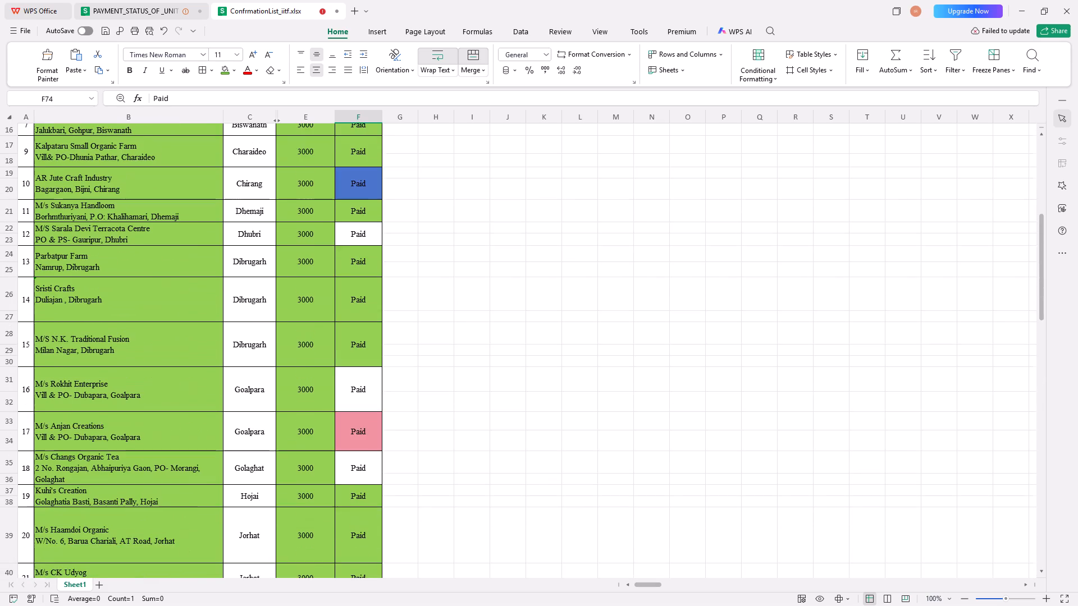
pyautogui.scroll(10, 419, 442)
pyautogui.hotkey('ctrl', 's')
pyautogui.hotkey('ctrl', 's')
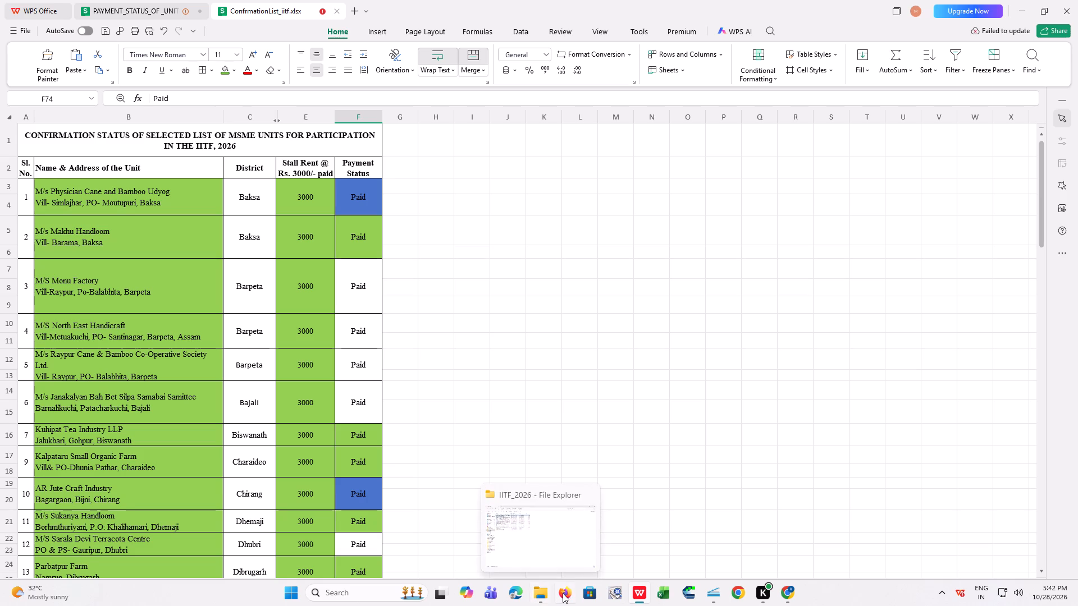
# Switch to Firefox and start a web search or address entry beginning with "wh".
pyautogui.click(563, 593)
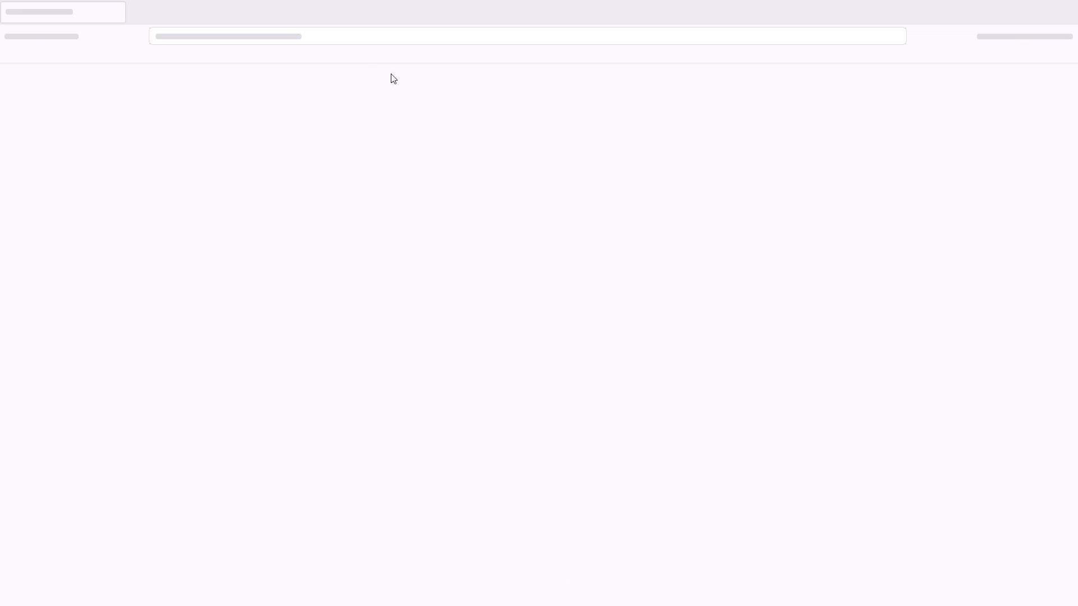
pyautogui.click(197, 39)
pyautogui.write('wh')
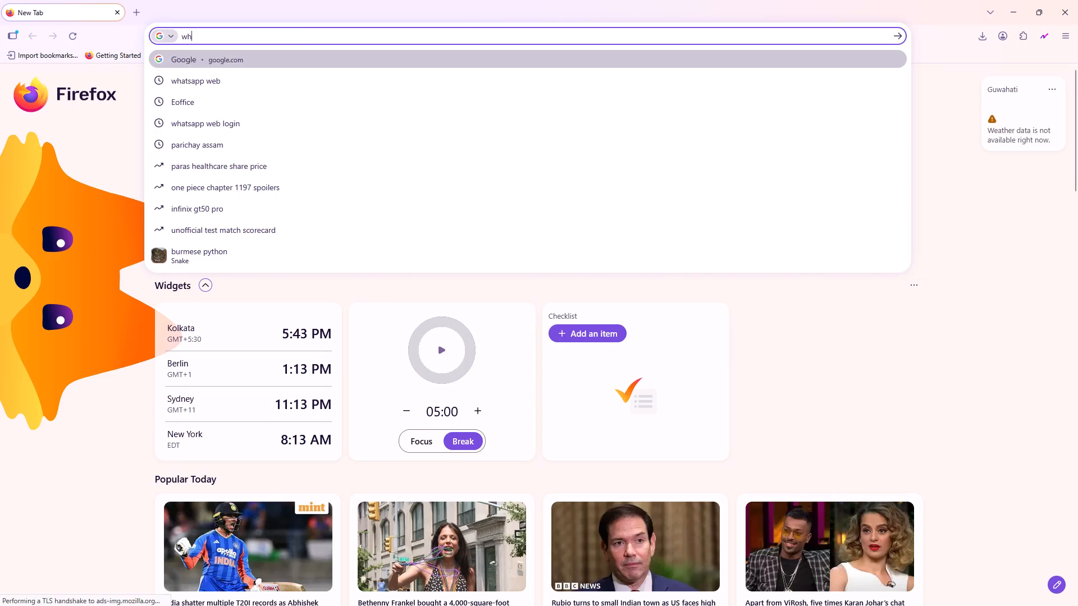
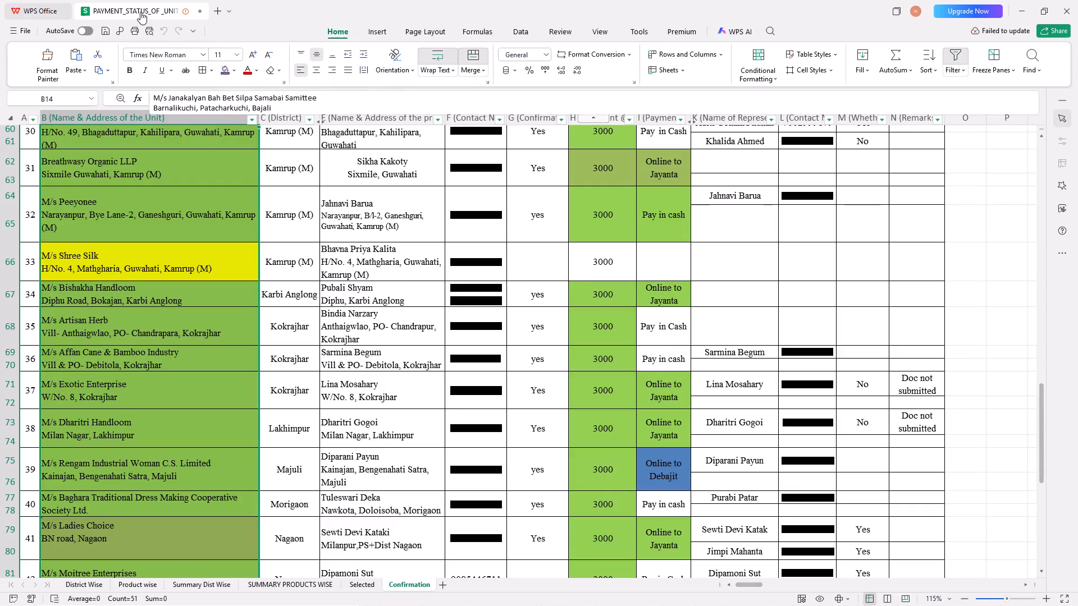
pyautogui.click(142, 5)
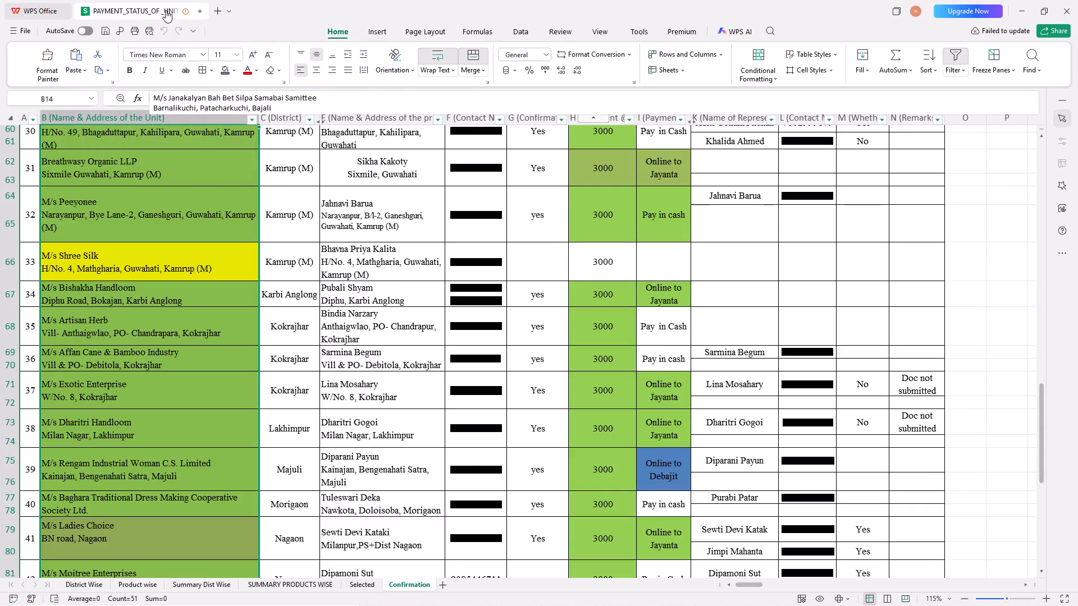
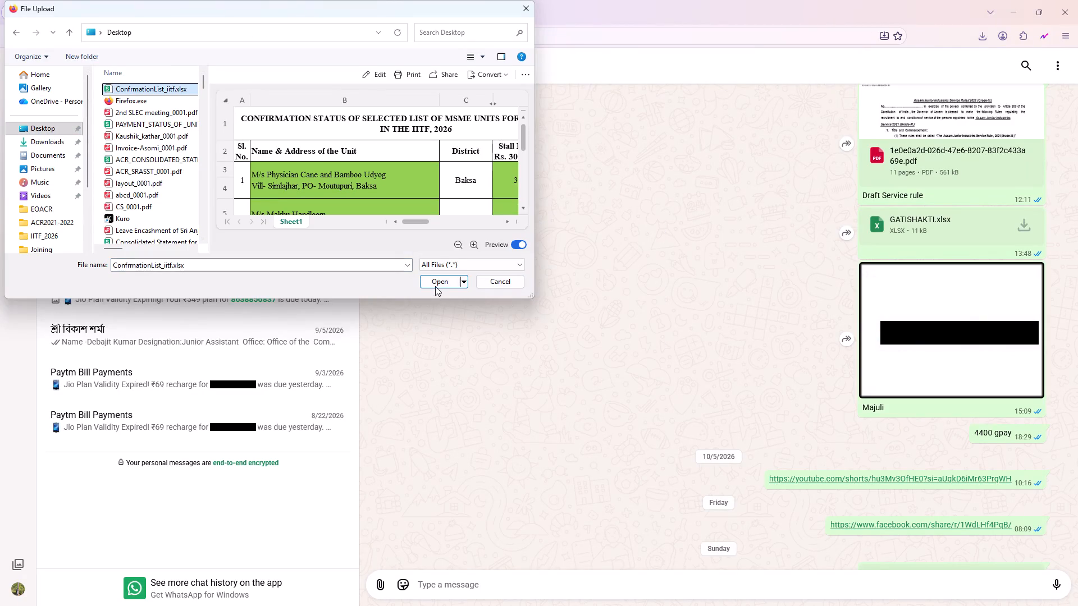
# Examine the MSME unit rows and the further columns of ConfrmationList_iitf.xlsx in the file preview before uploading it.
pyautogui.scroll(-16, 405, 173)
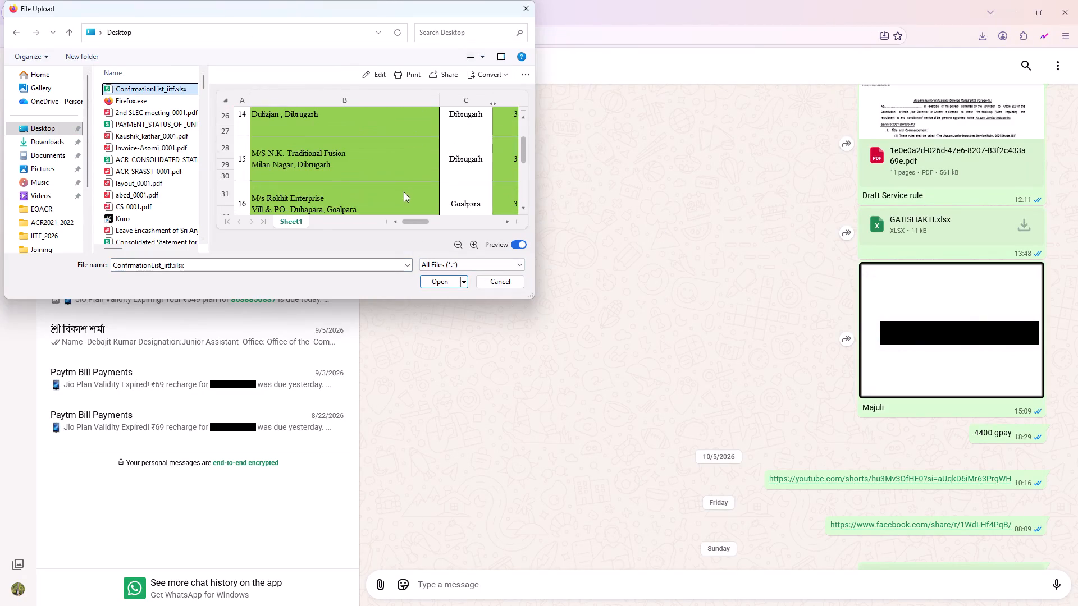
pyautogui.moveTo(414, 223); pyautogui.dragTo(464, 238)
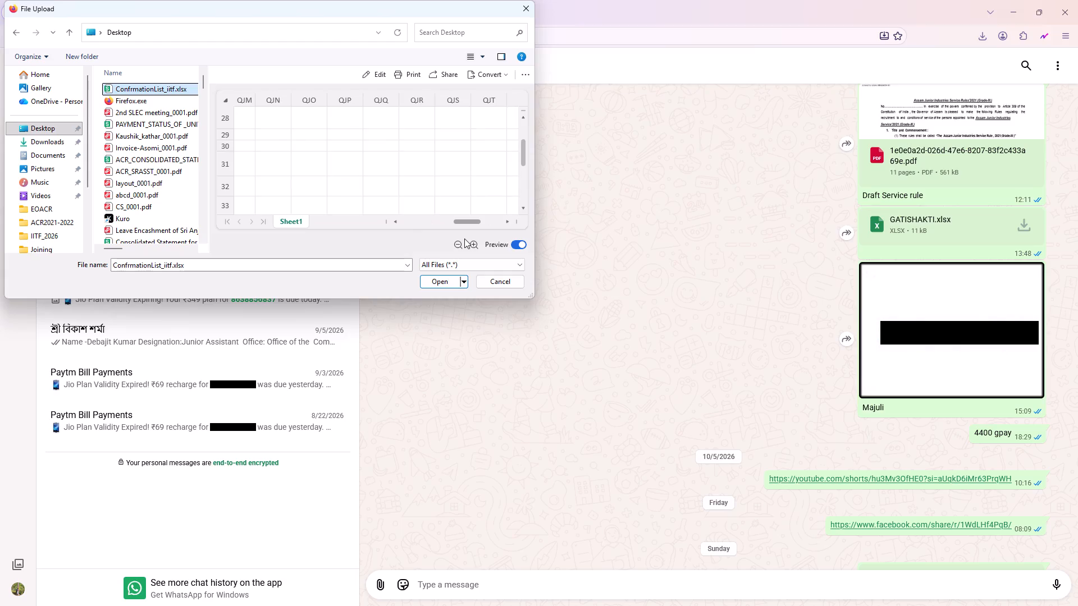
pyautogui.moveTo(464, 238); pyautogui.dragTo(412, 237)
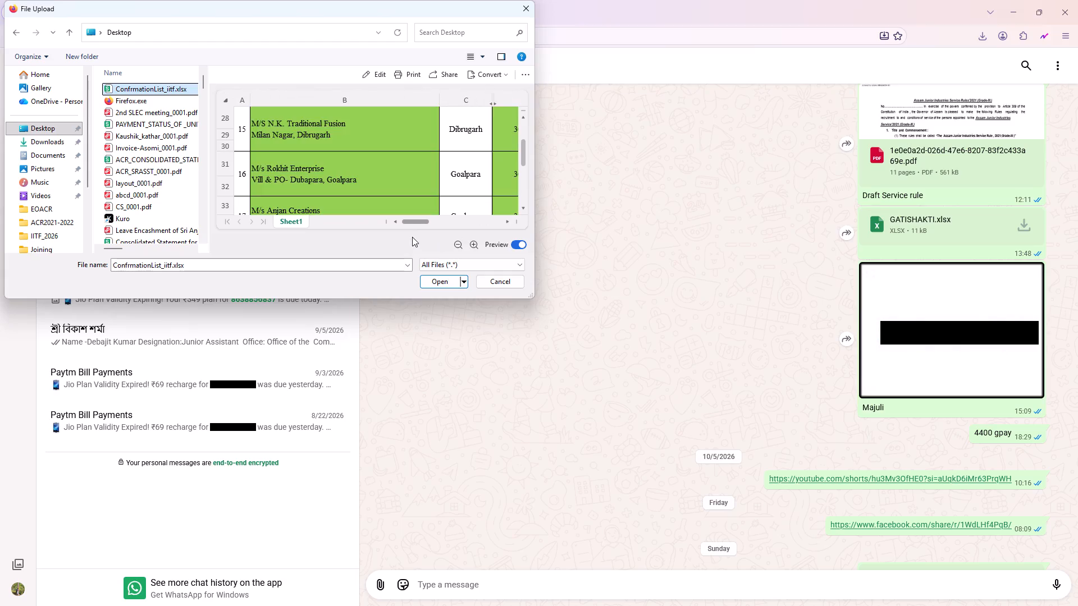
pyautogui.moveTo(412, 237); pyautogui.dragTo(417, 235)
pyautogui.scroll(9, 418, 215)
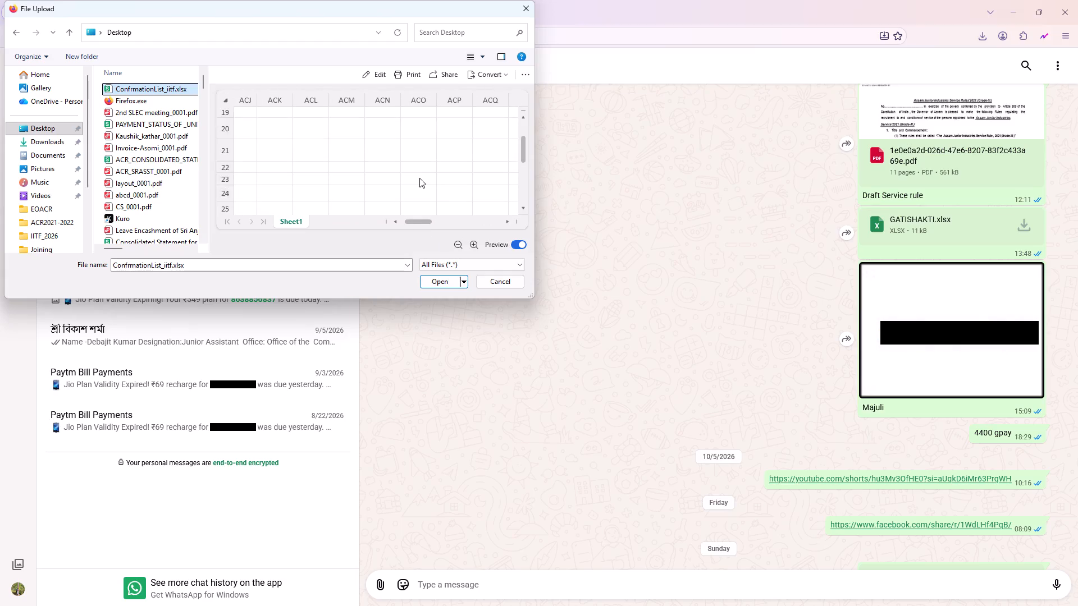
pyautogui.scroll(4, 419, 178)
pyautogui.click(412, 222)
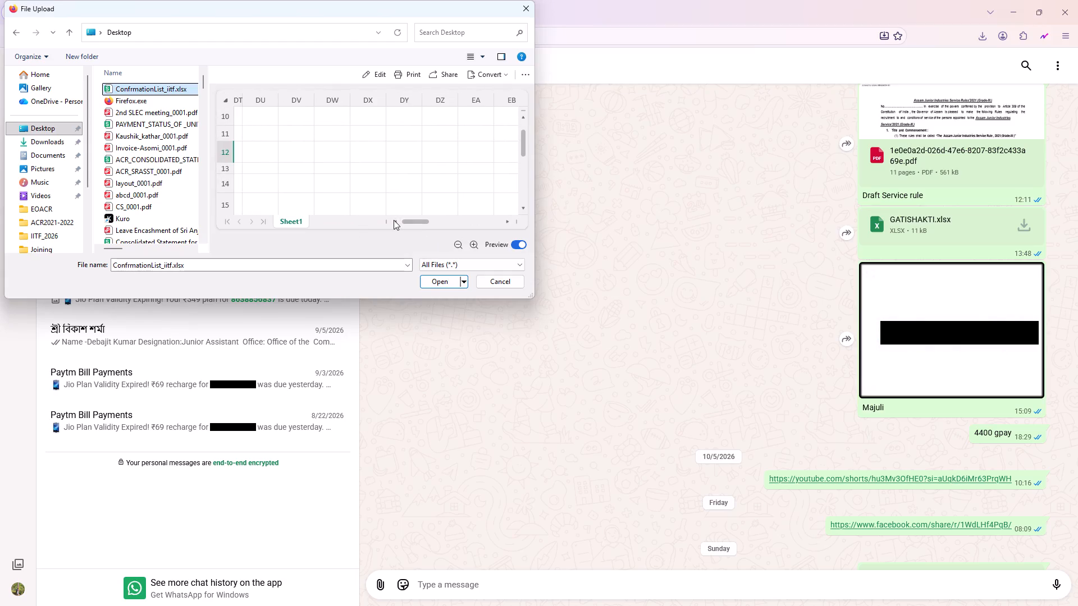
# Examine the unit rows in the preview of ConfrmationList_iitf.xlsx and browse the Desktop files for the WhatsApp chat upload.
pyautogui.tripleClick(394, 220)
pyautogui.moveTo(416, 219); pyautogui.dragTo(215, 224)
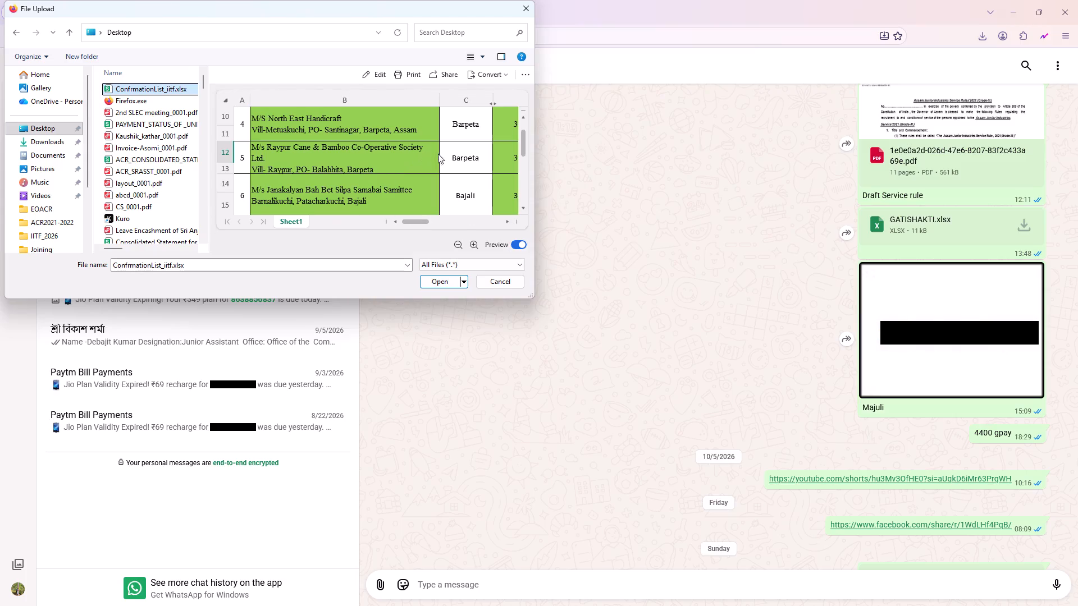
pyautogui.click(450, 153)
pyautogui.scroll(-7, 413, 120)
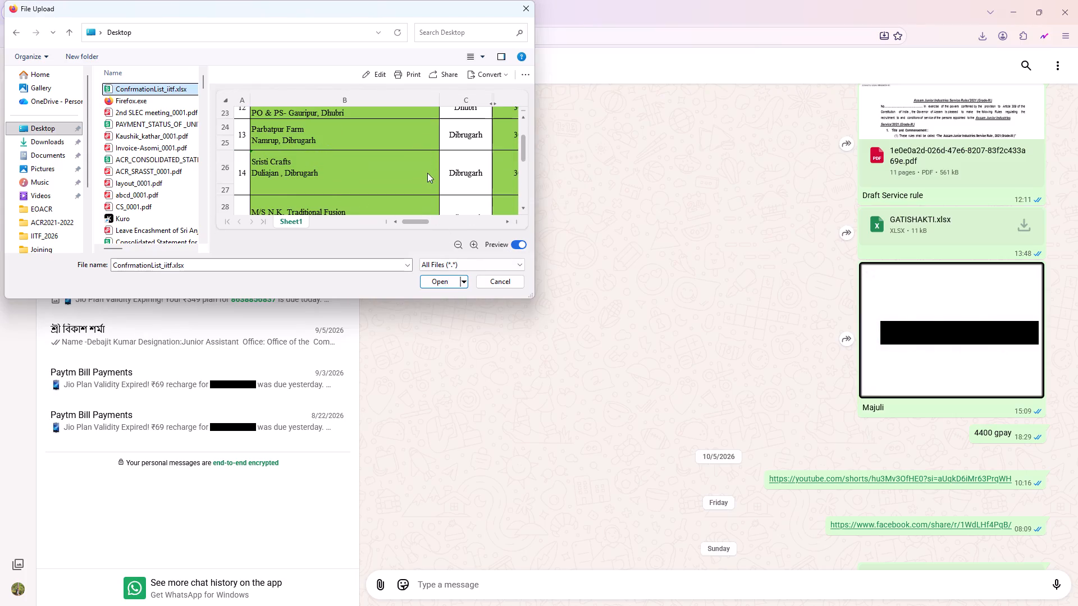
pyautogui.moveTo(202, 80); pyautogui.dragTo(202, 110)
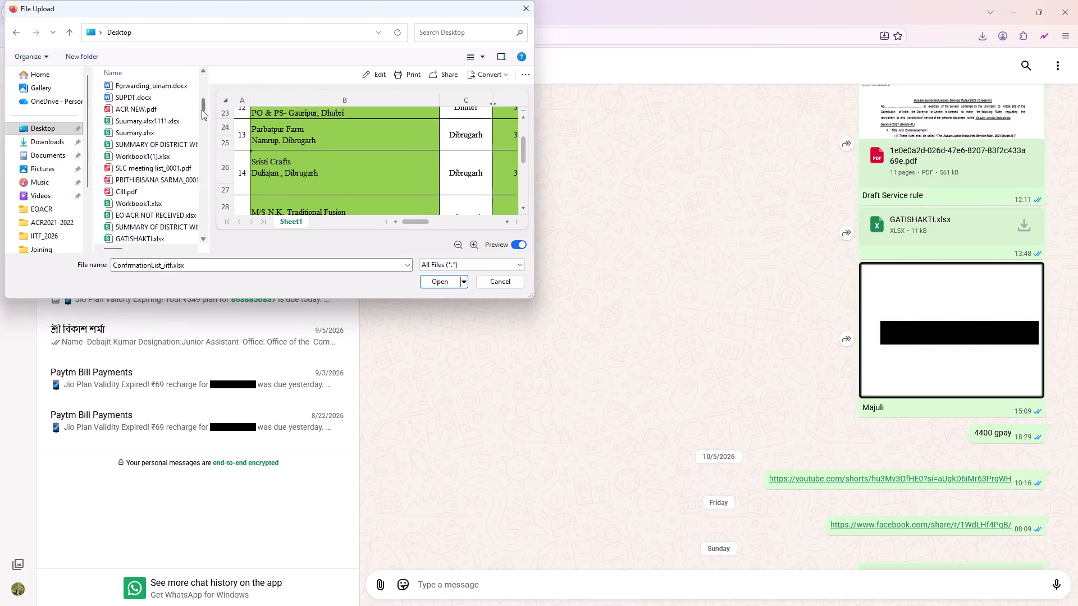
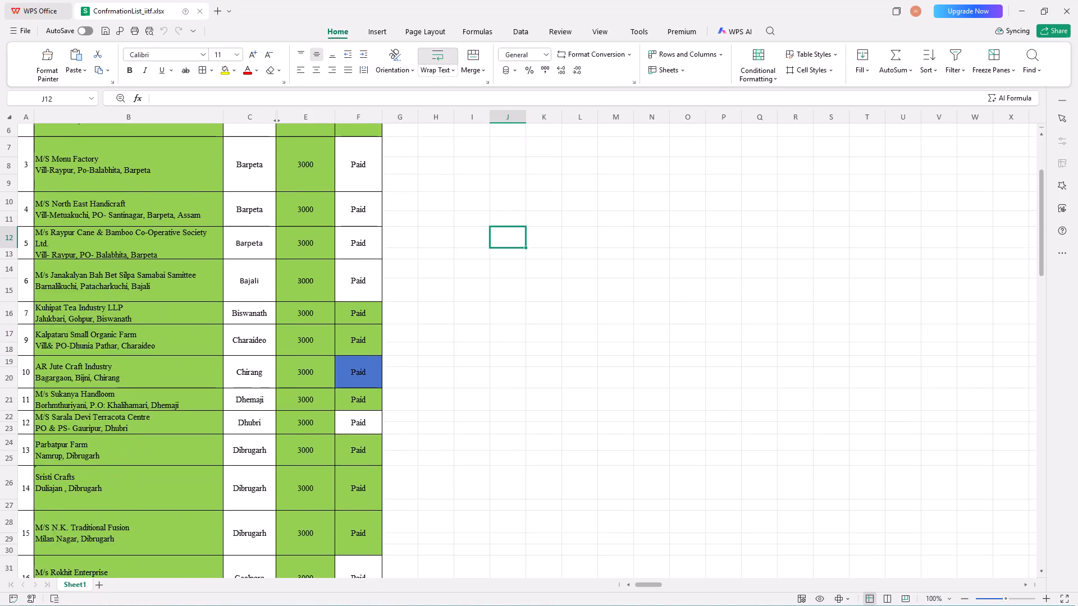
# Look further down the confirmation list and dismiss the cloud storage pop-up without upgrading.
pyautogui.scroll(-19, 323, 444)
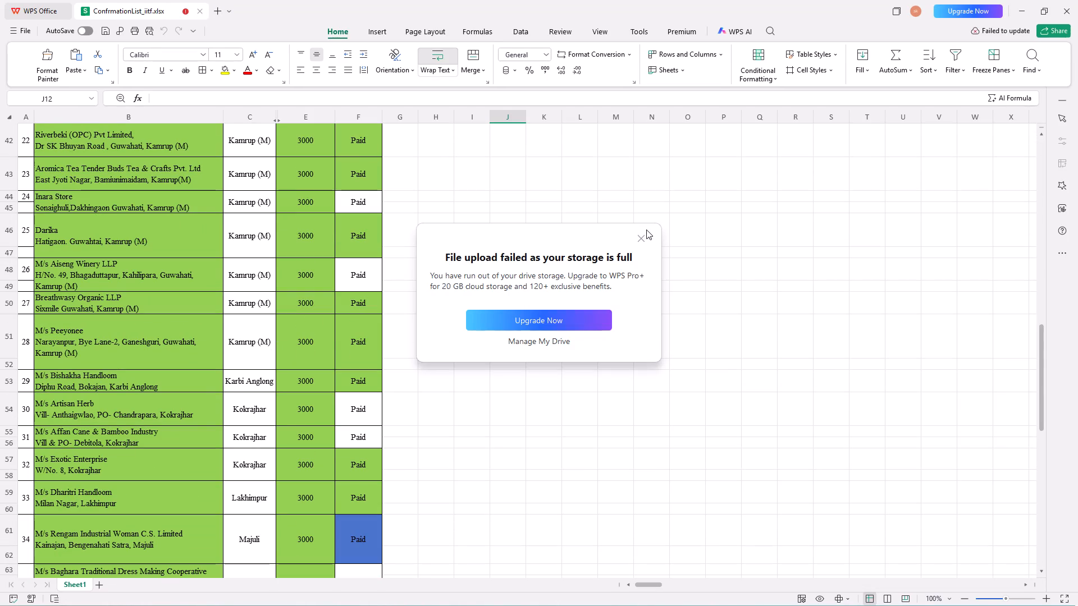
pyautogui.click(638, 235)
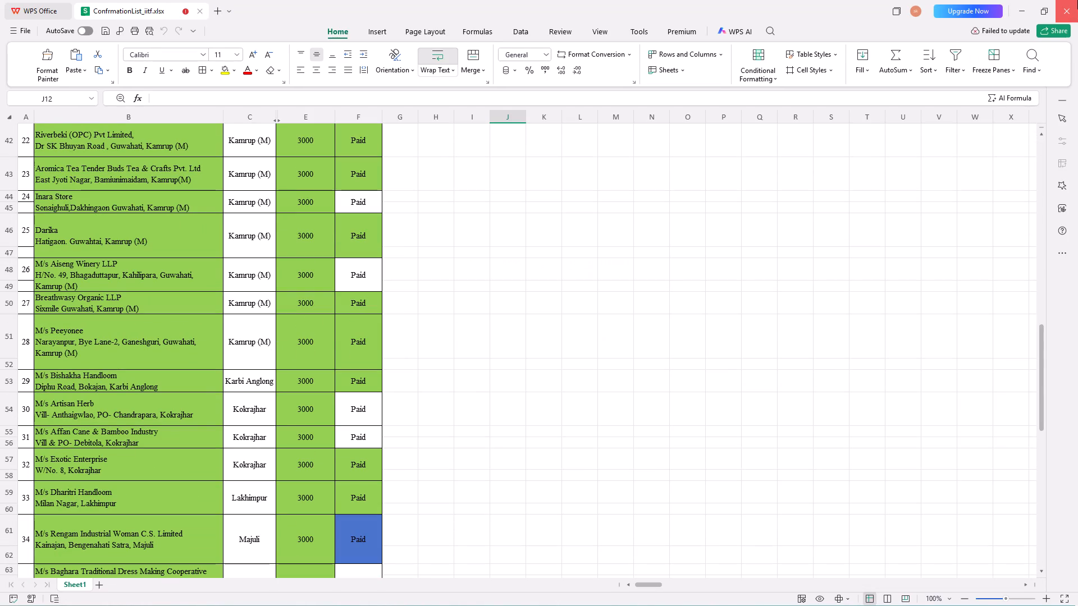
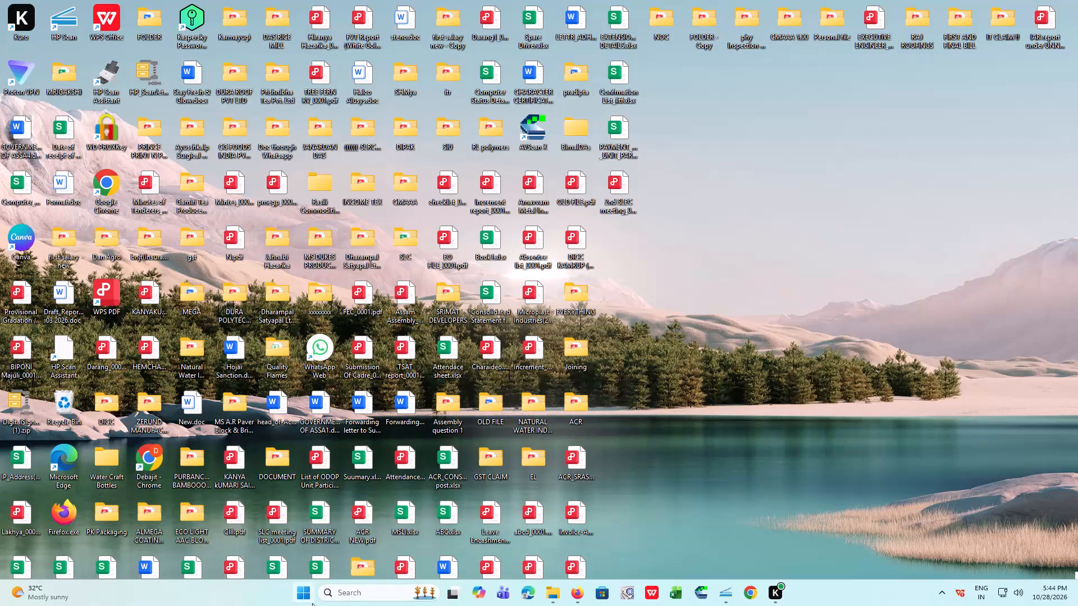
# Shut down the computer from the desktop.
pyautogui.press('super+x')
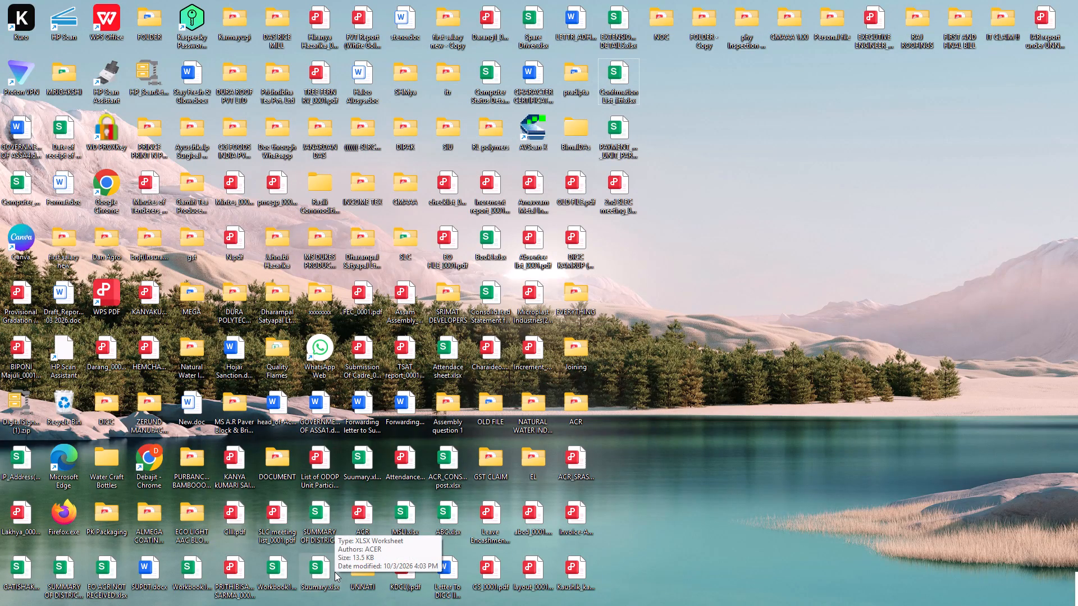
pyautogui.write('uu')
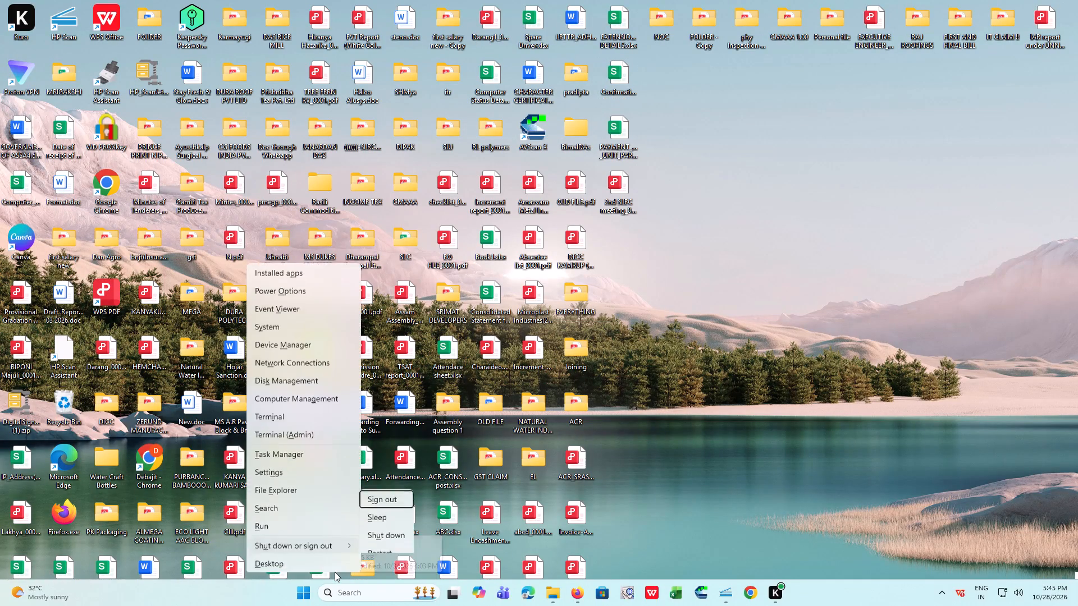